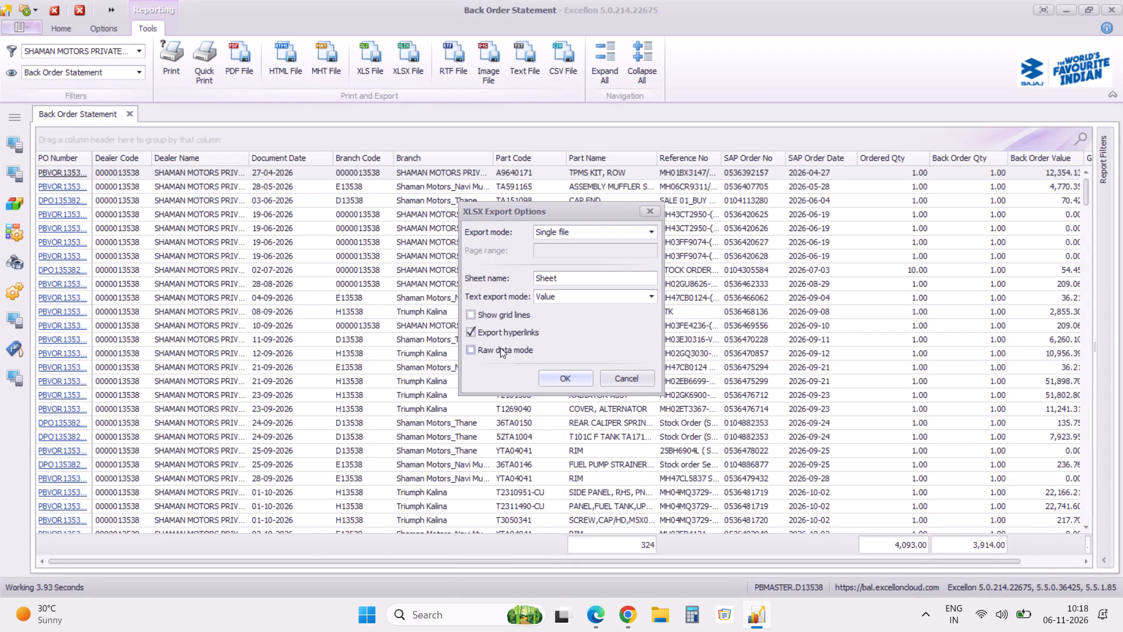
Export the report to XLSX without hyperlinks, save it as Back Order Statement-06112026, and open the exported workbook.
left_click(473, 332)
left_click(559, 373)
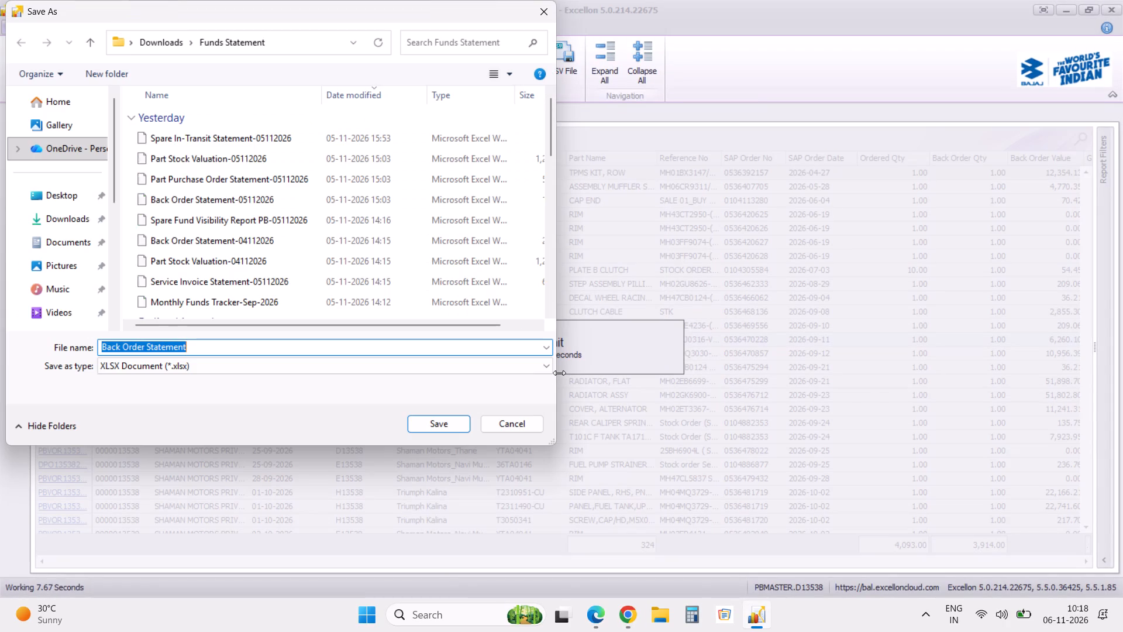
key("Right")
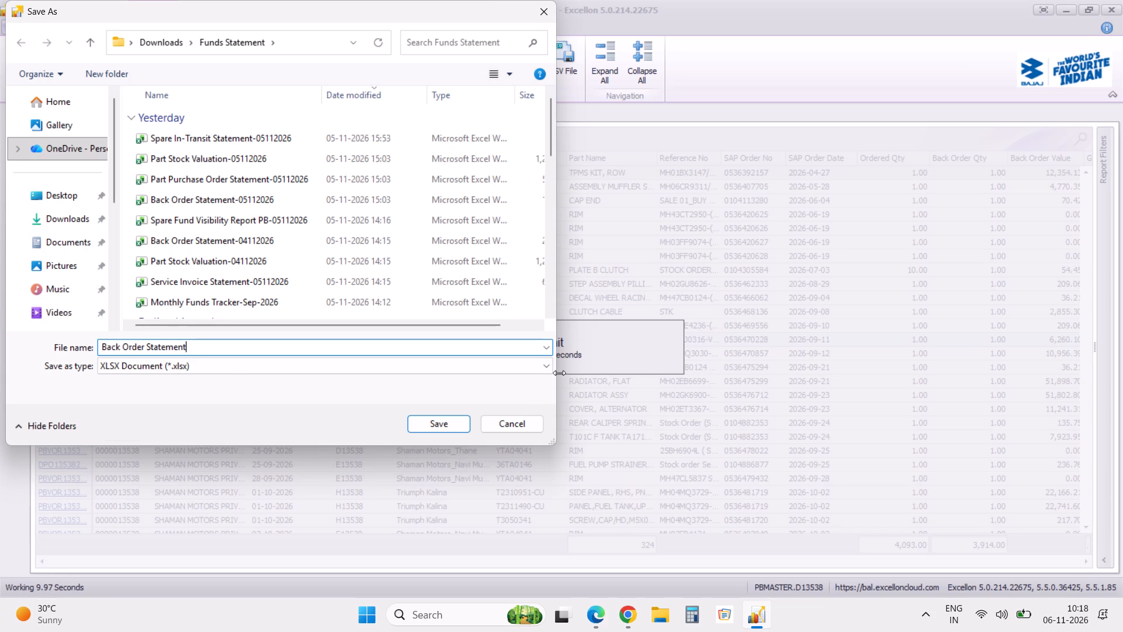
key("minus")
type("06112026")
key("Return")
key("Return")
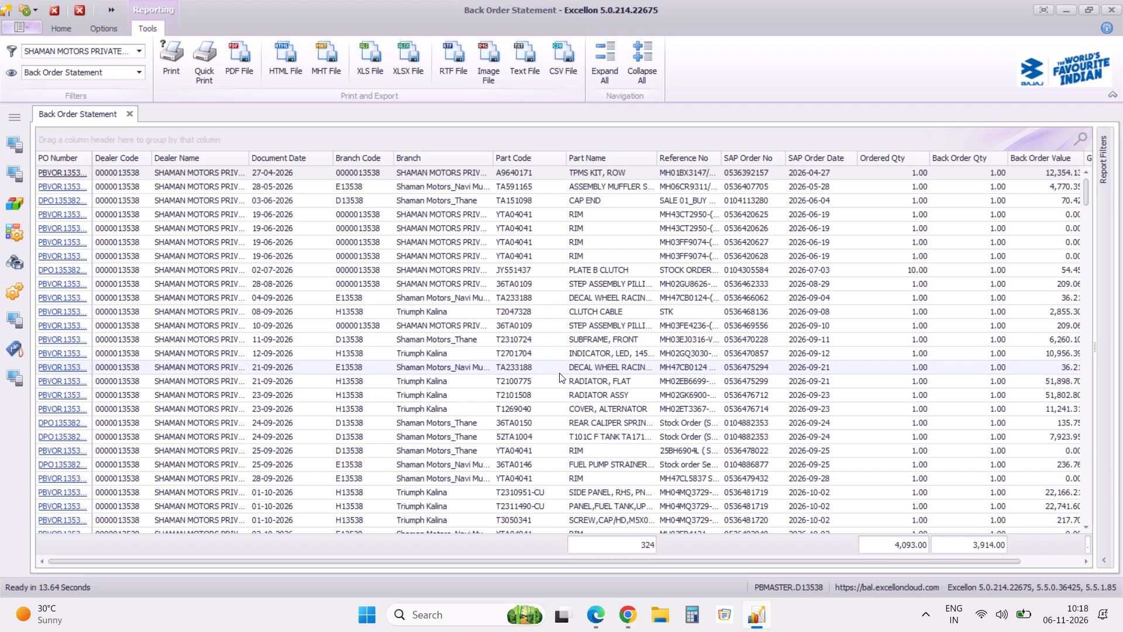
left_click(540, 315)
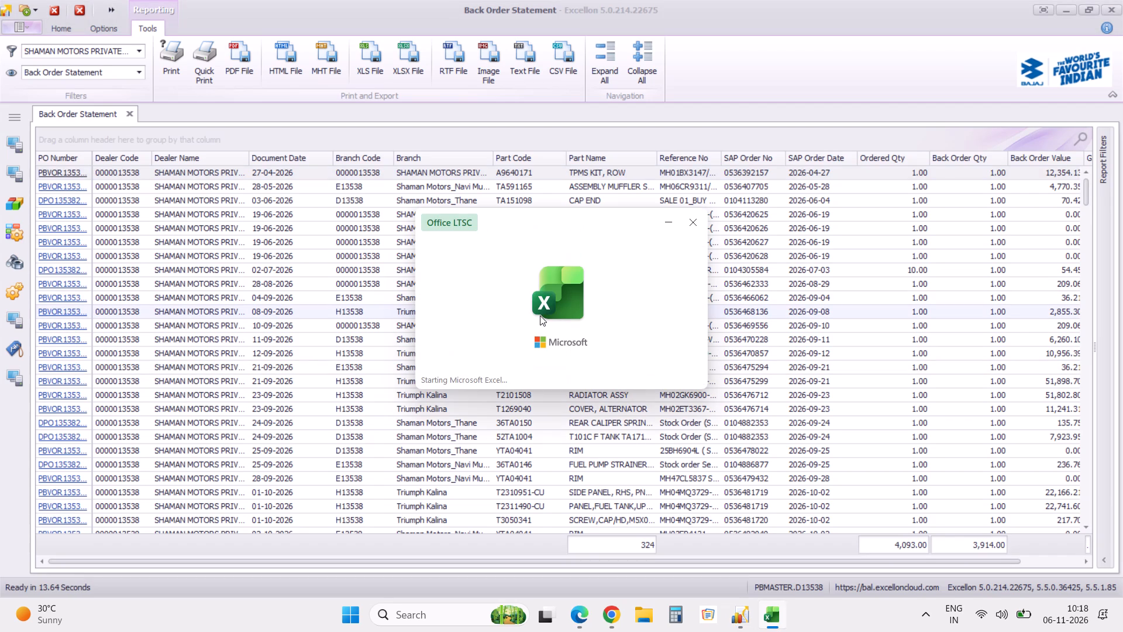
Delete the totals row directly below the last back order record.
key("ctrl+Down")
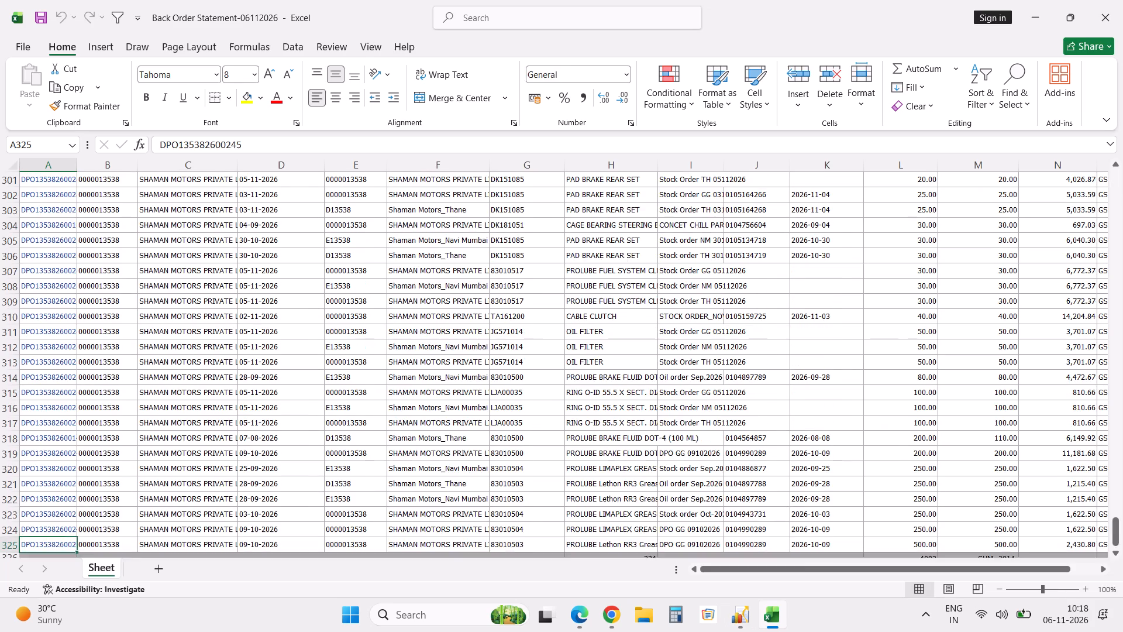
key("Down")
key("shift+space")
key("ctrl+minus")
key("Up")
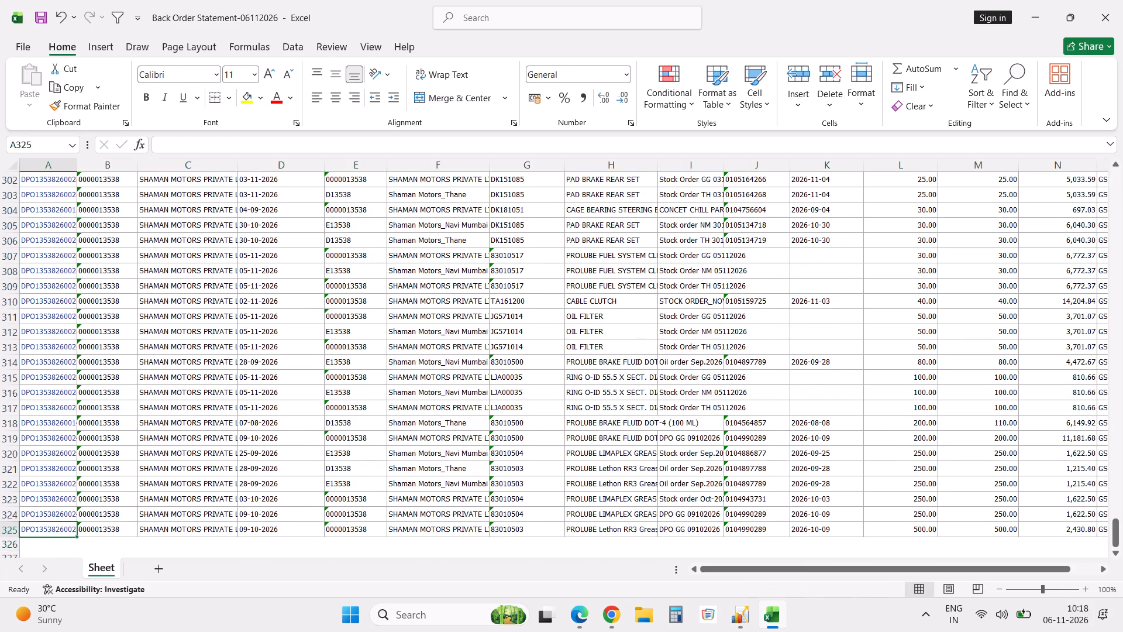
With P1 selected beside the GST Rate header, open the favourite workbook Stock Cattegory _Sep'24.
key("ctrl+Up")
key("ctrl+Right")
key("Right")
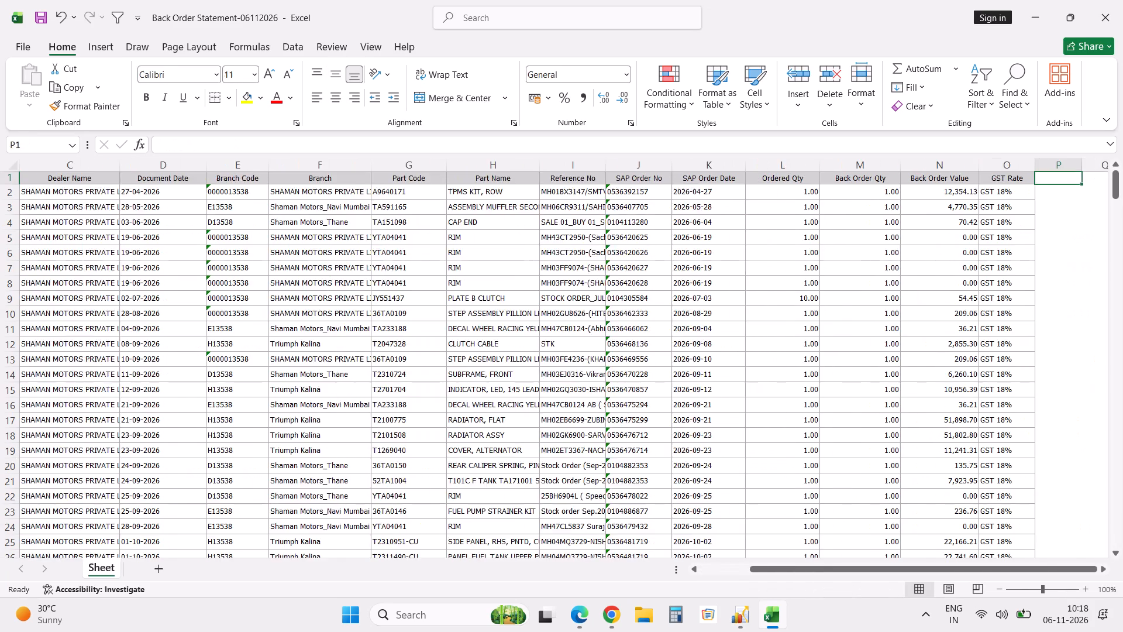
key("Right")
key("Right")
key("Left")
key("Left")
key("alt+f")
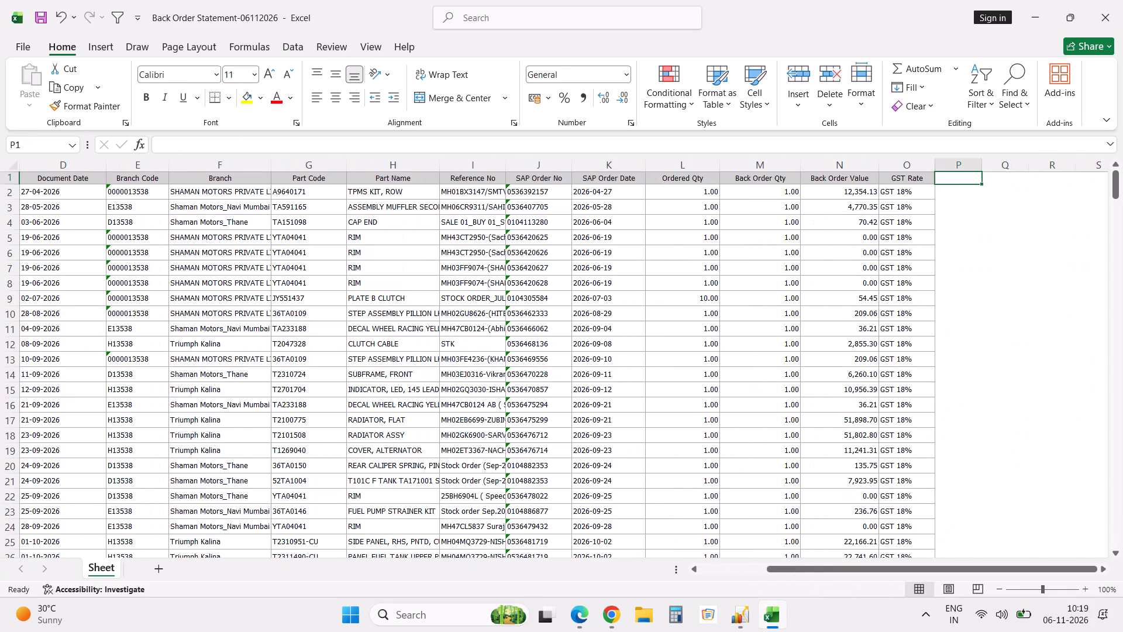
key("o")
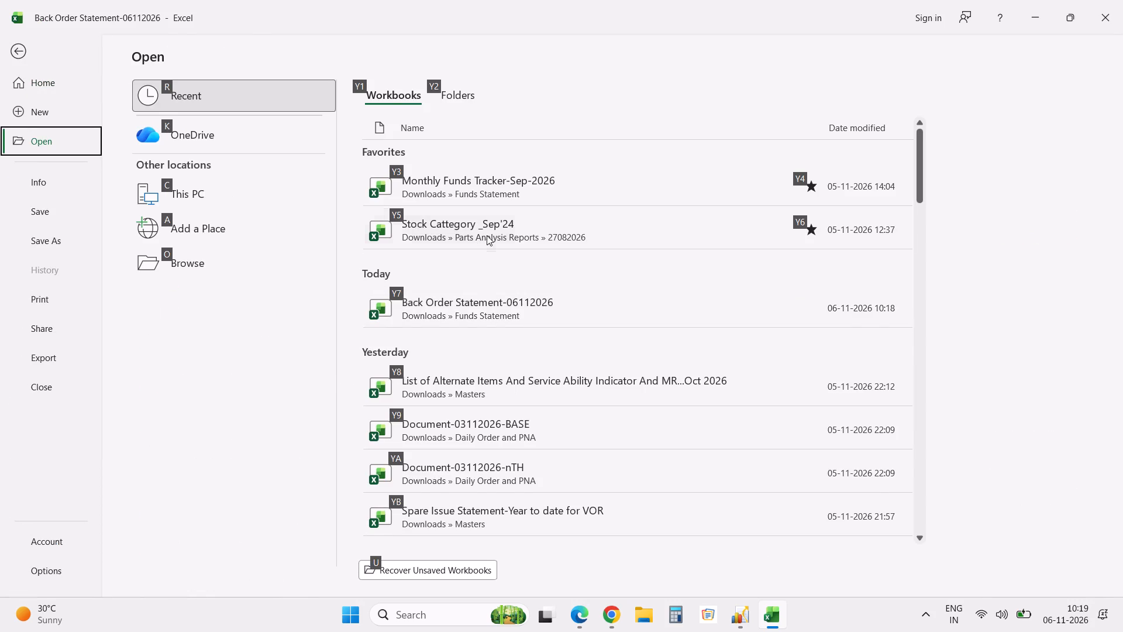
left_click(487, 235)
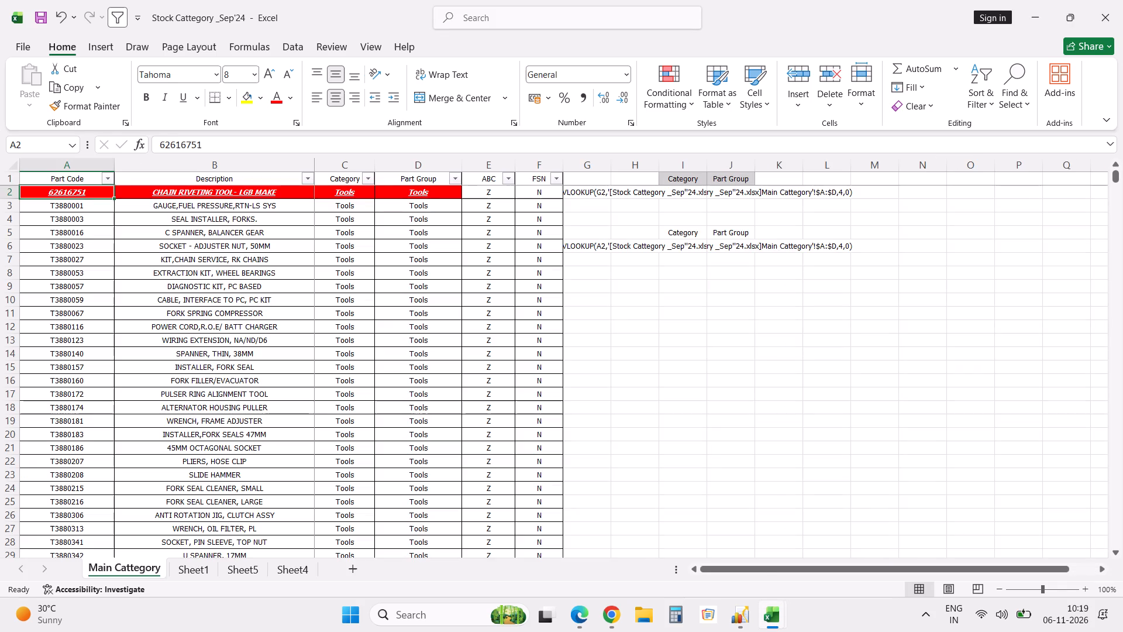
Copy the Category and Part Group headers with their lookup text from I1:J2 into the Back Order Statement at P1.
left_click(691, 180)
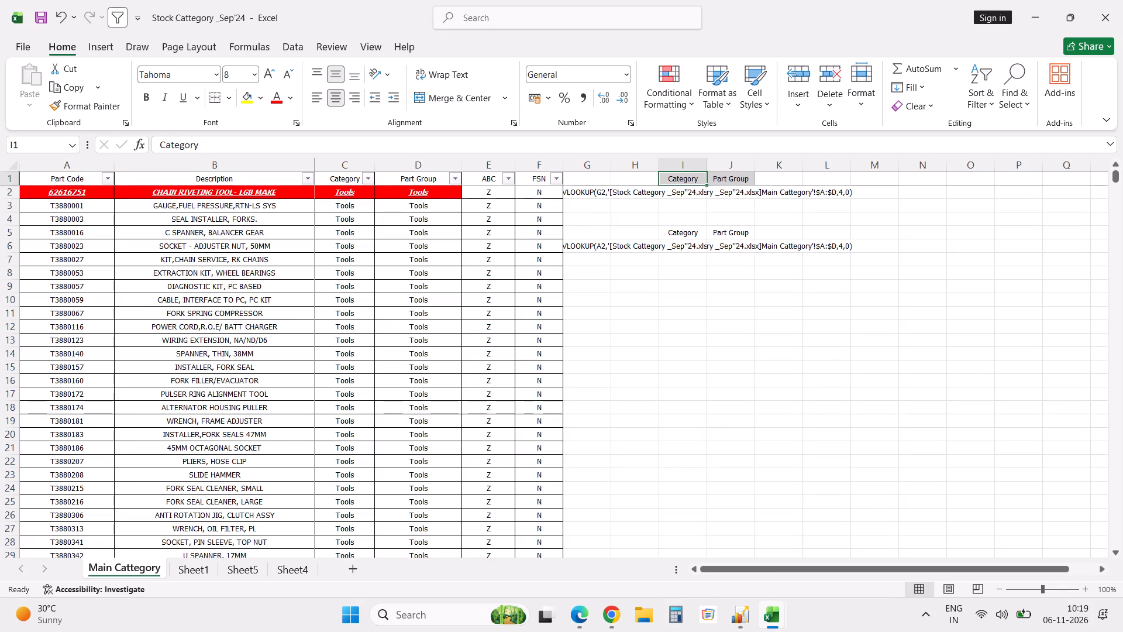
key("shift+Right")
key("shift+Down")
key("ctrl+c")
key("alt+Tab")
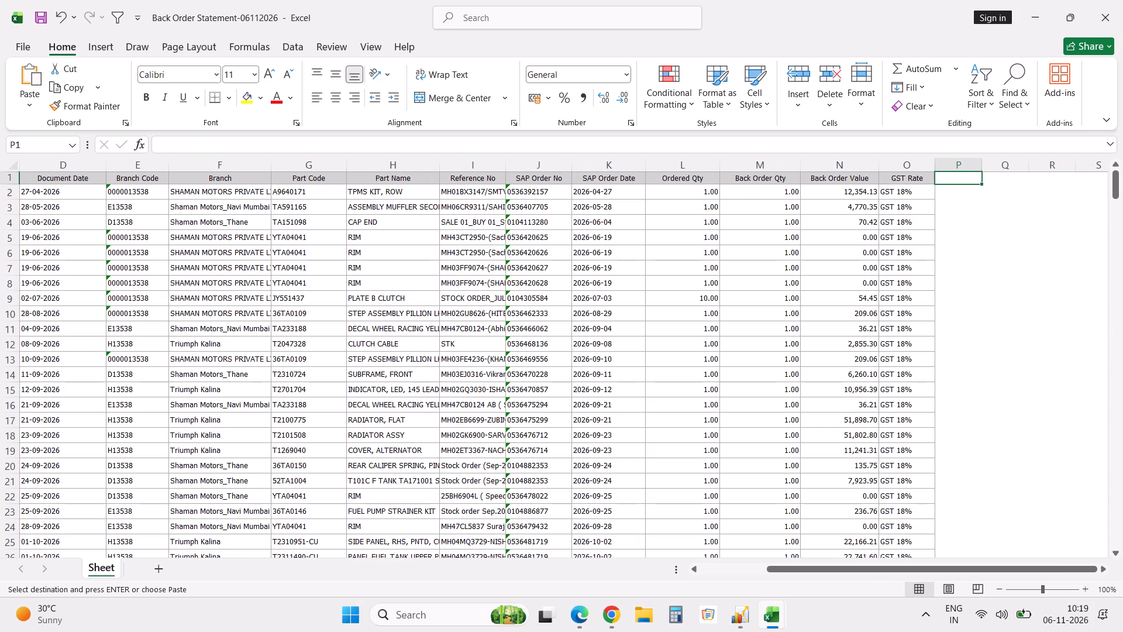
key("Return")
key("Down")
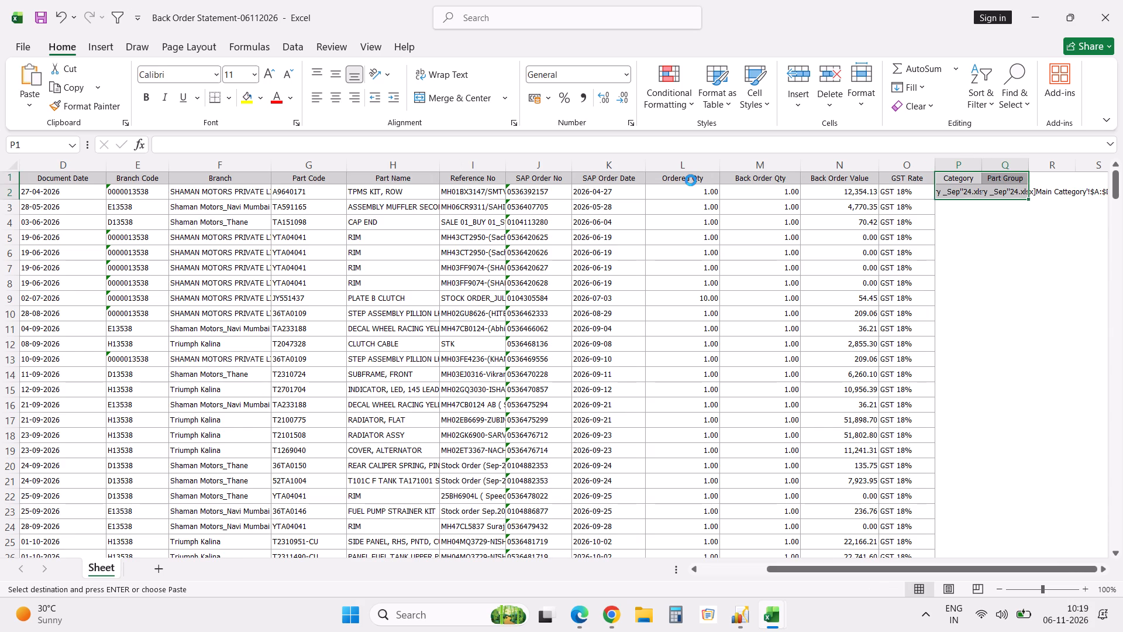
key("Down")
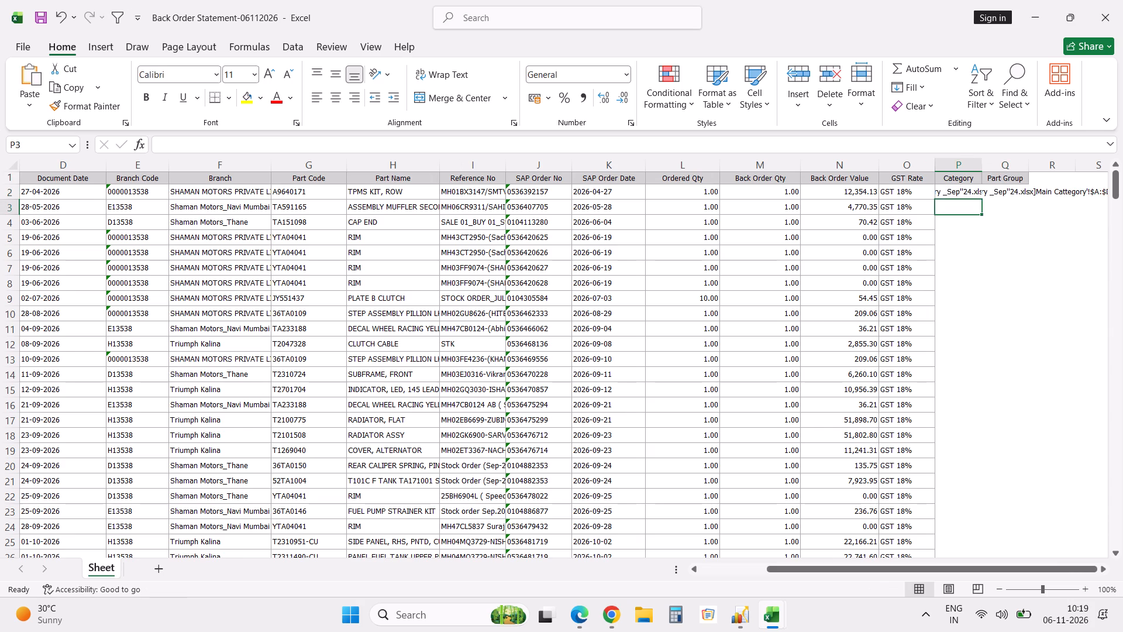
Turn the VLOOKUP text in P2 and Q2 into working formulas by adding a leading equals sign.
left_click(964, 191)
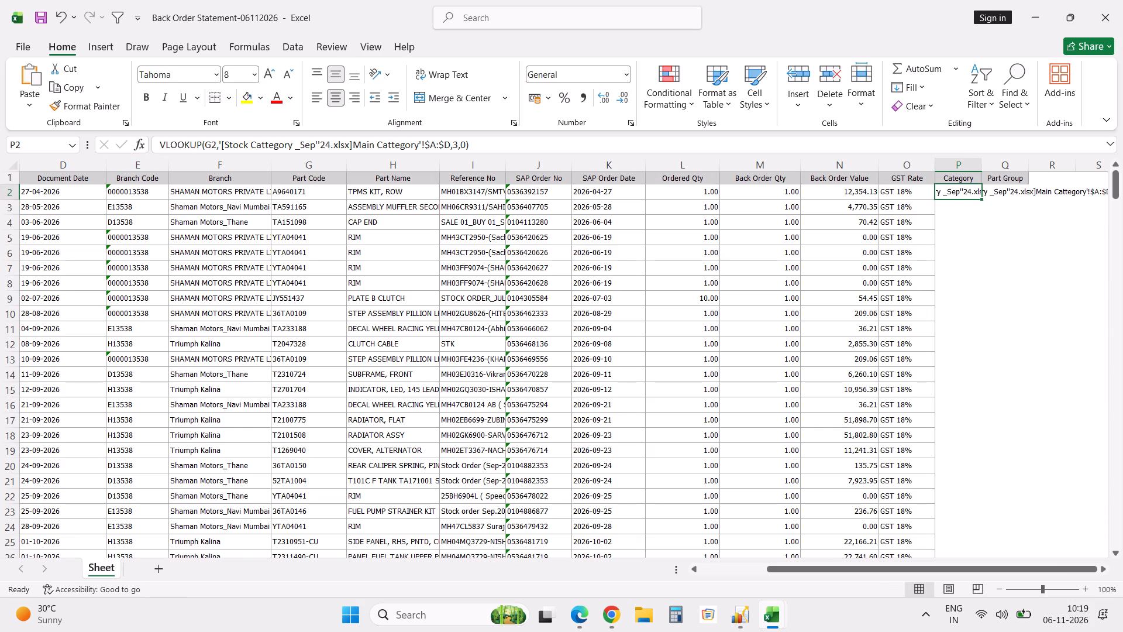
left_click(157, 145)
key("equal")
key("Tab")
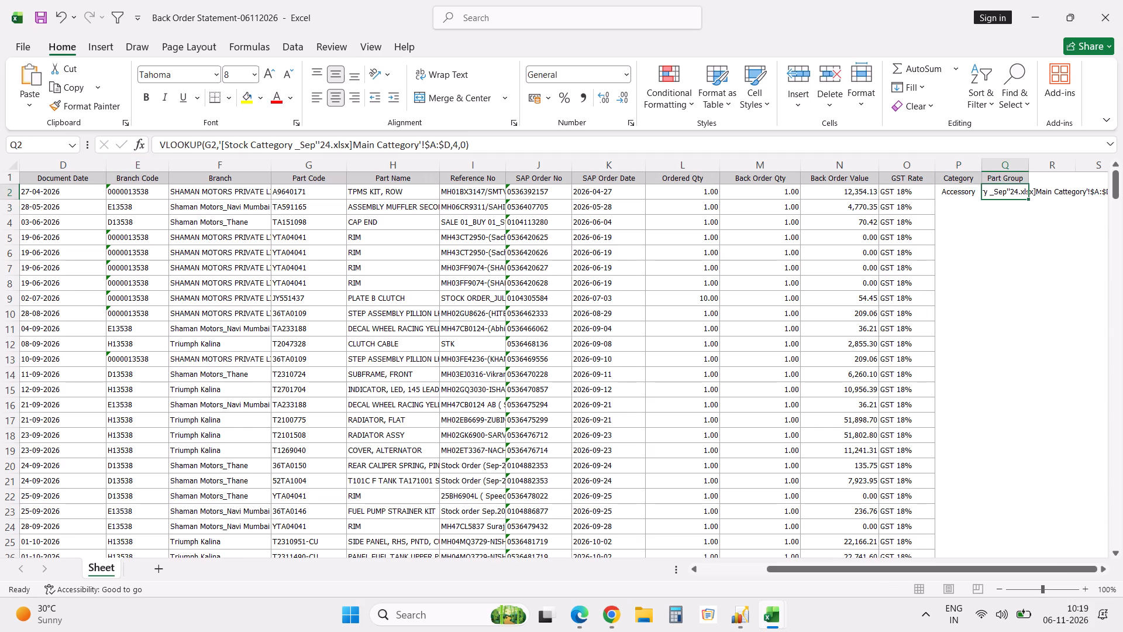
left_click(157, 145)
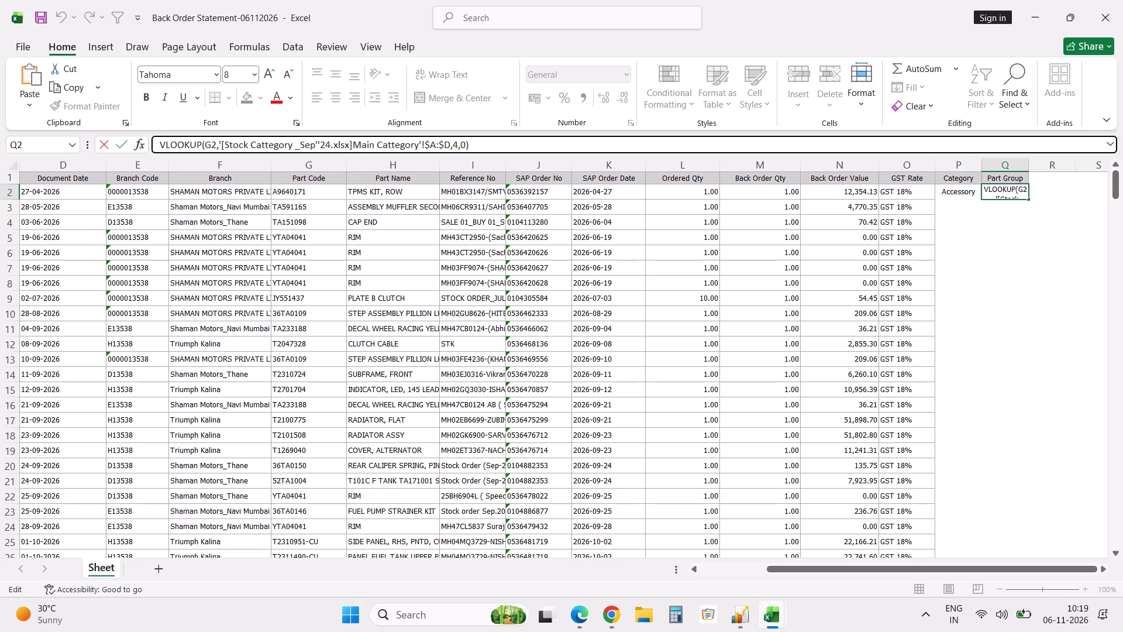
key("equal")
key("Tab")
Fill the Category and Part Group formulas from P2:Q2 down to the last record.
key("Left")
key("Left")
key("shift+Right")
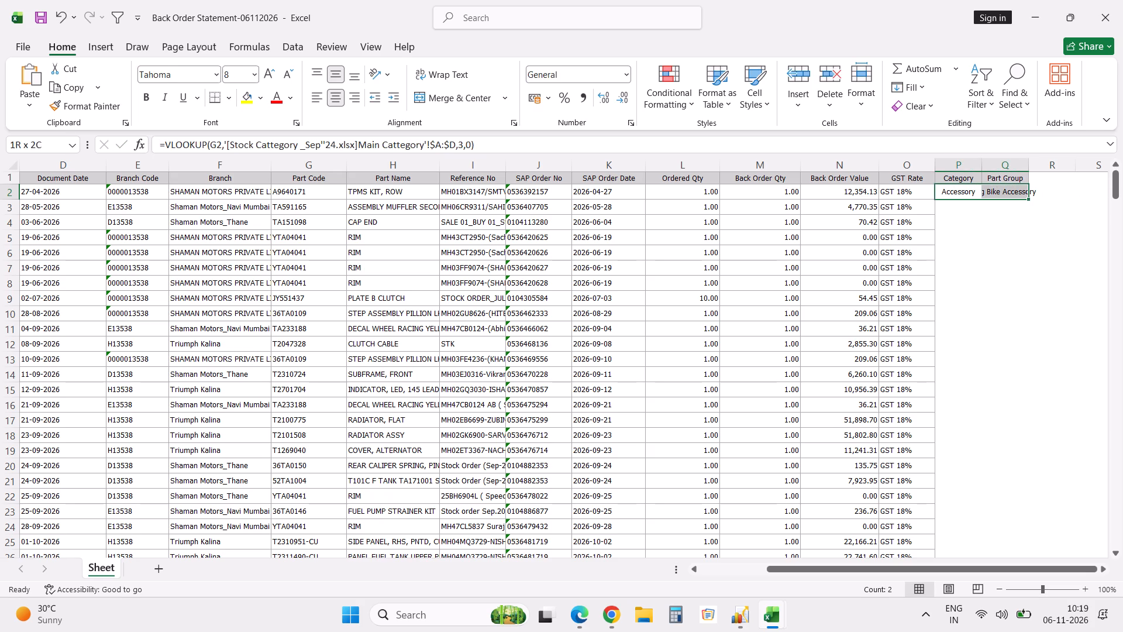
double_click(1028, 201)
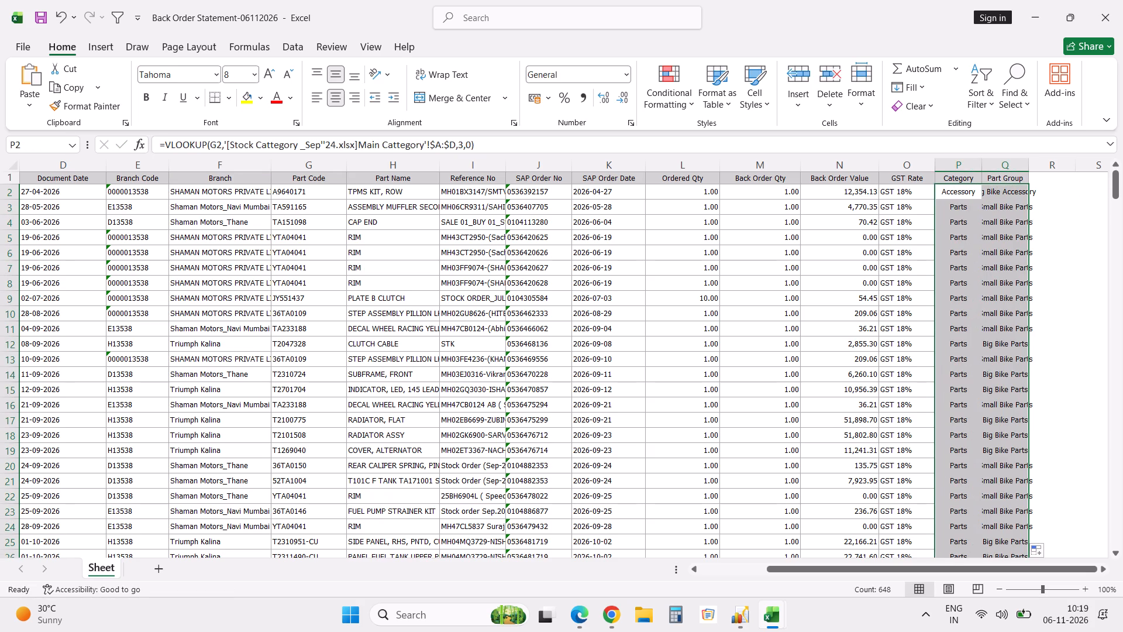
Turn on filtering for the header row and filter the Category column to show only #N/A.
left_click(969, 178)
key("alt+d")
type("ff")
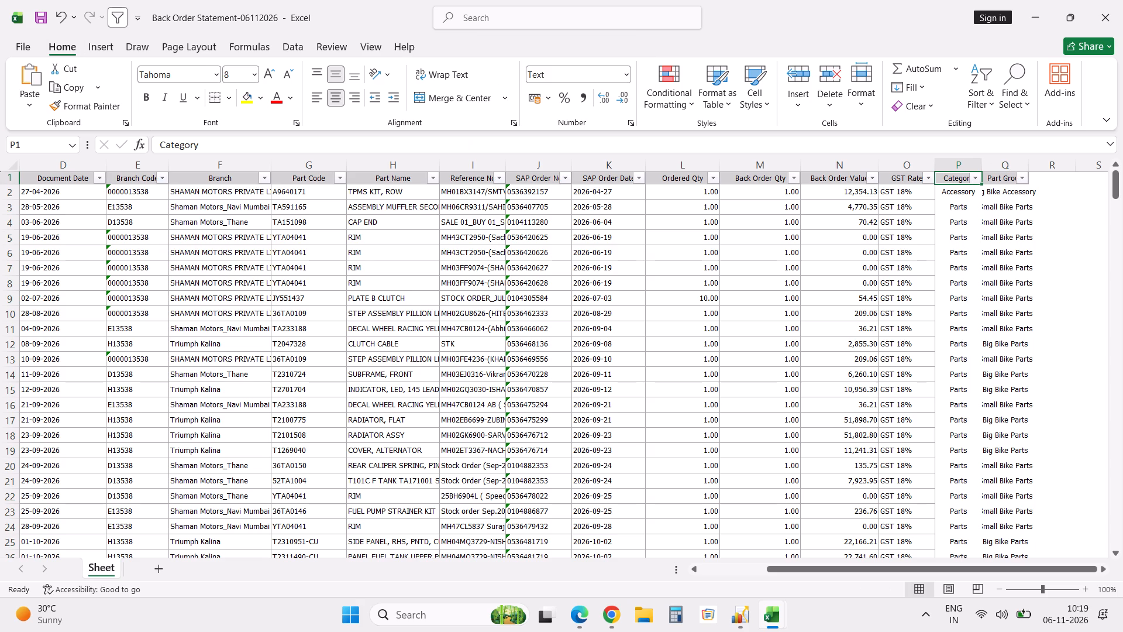
left_click(974, 177)
left_click(864, 367)
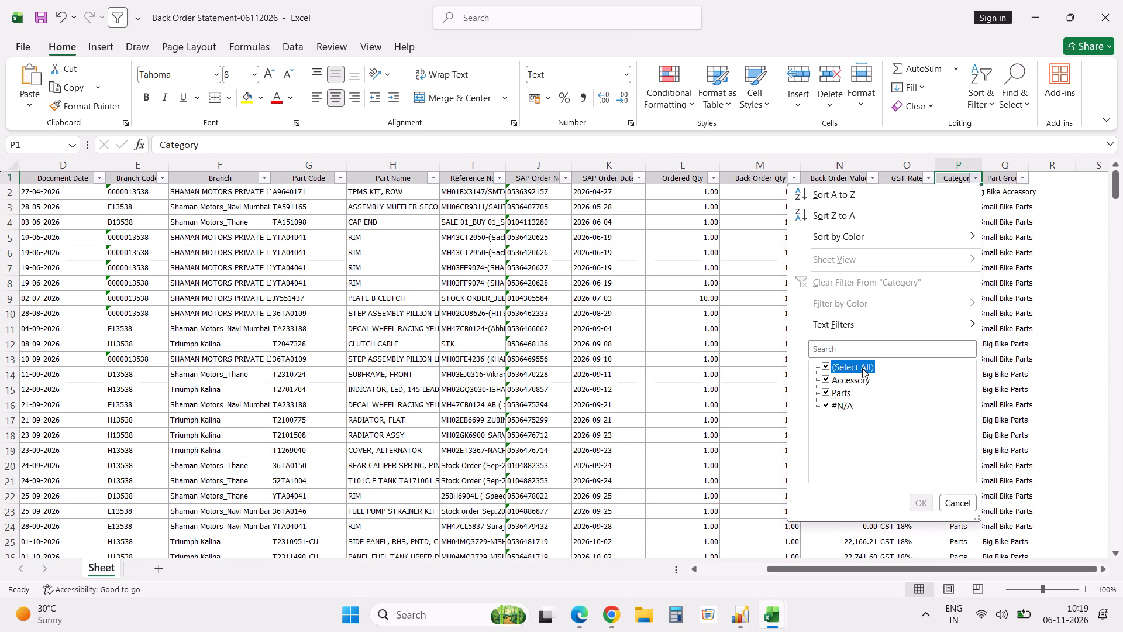
left_click(827, 407)
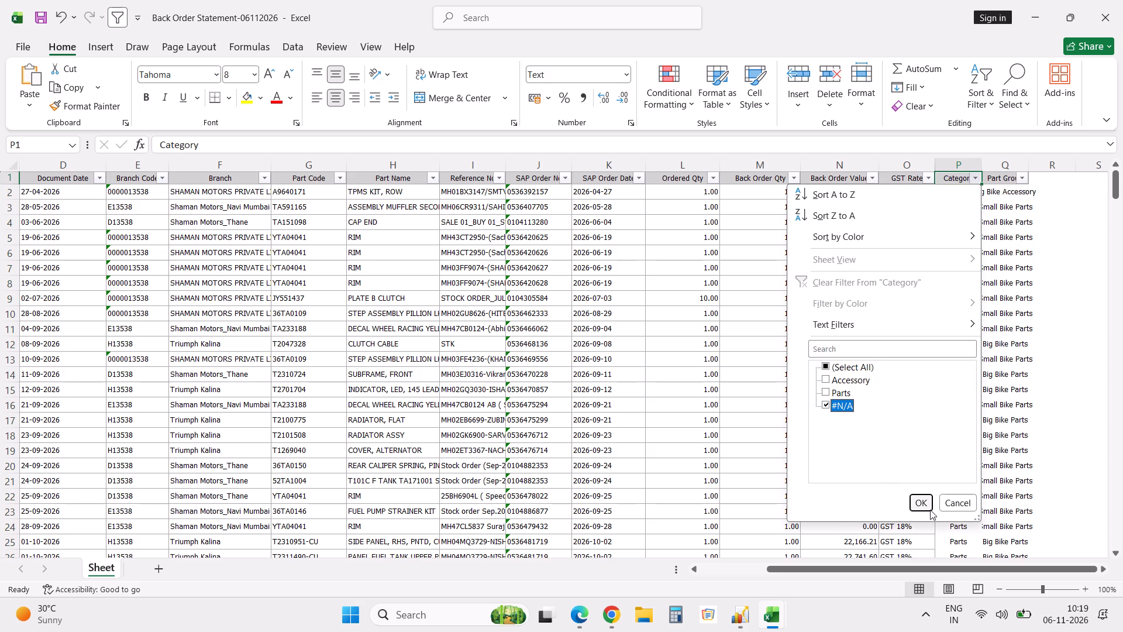
left_click(922, 502)
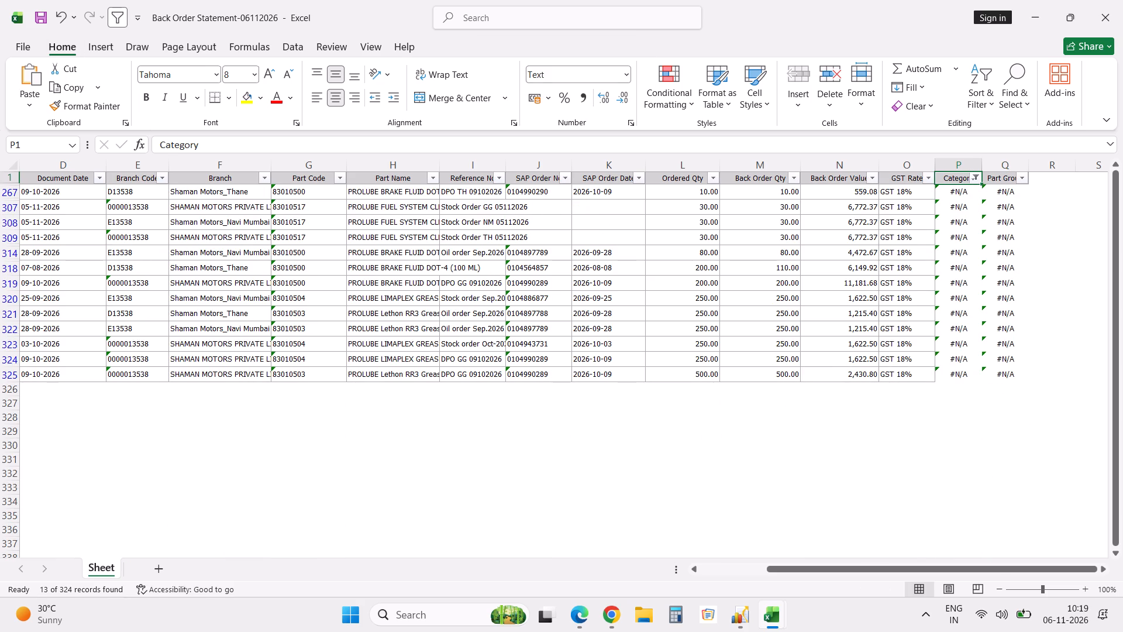
Convert the filtered Part Code cells from text to numbers.
left_click(312, 191)
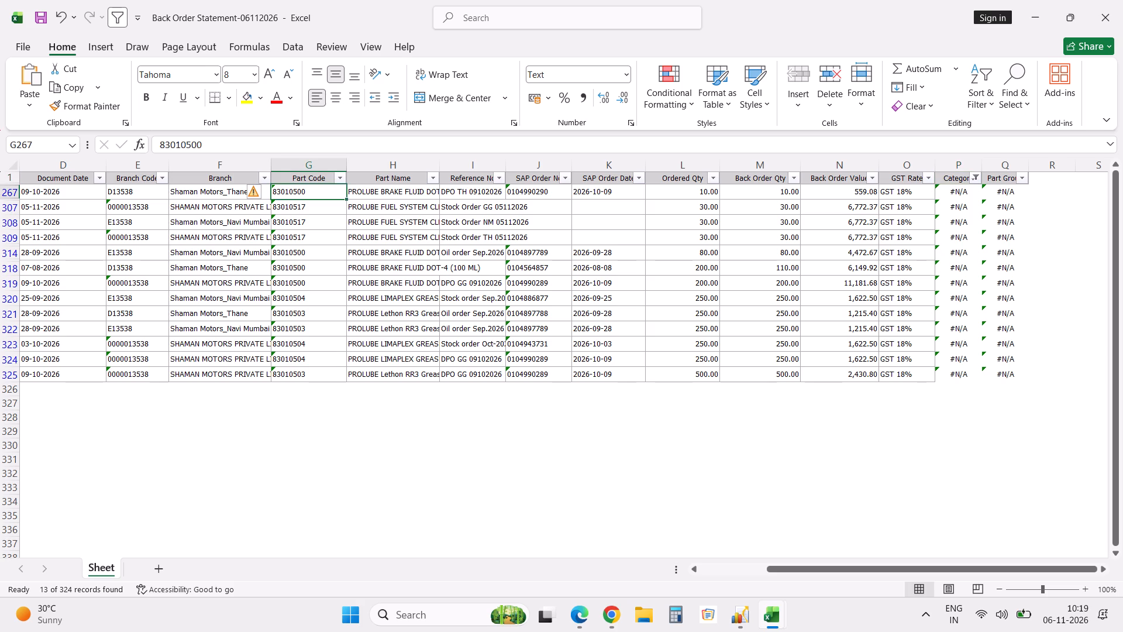
left_click(306, 380, "shift")
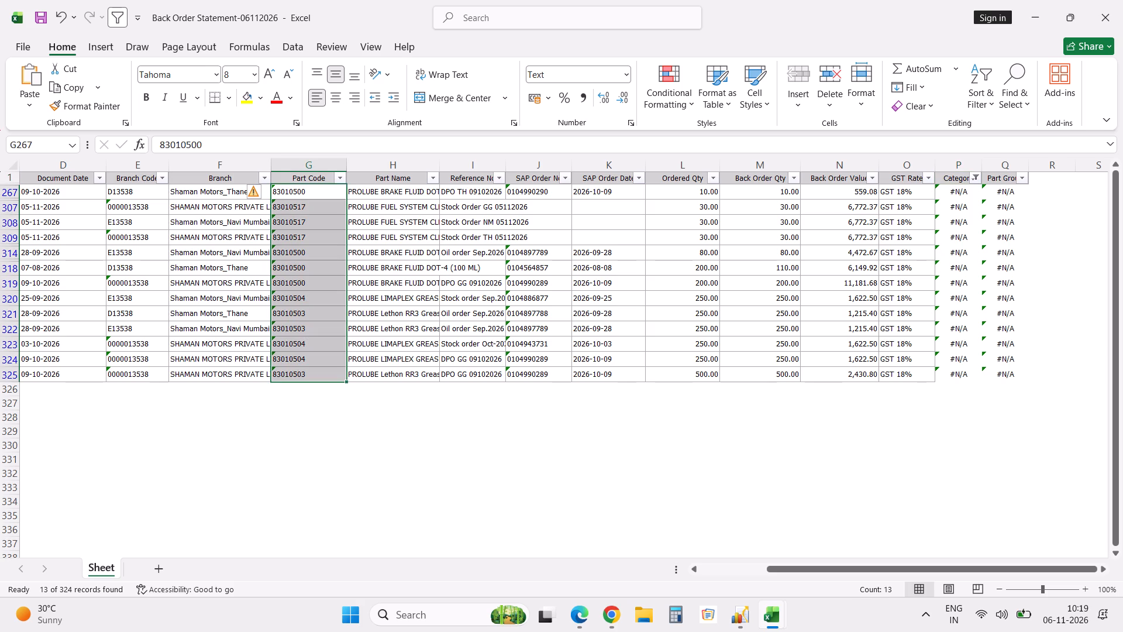
left_click(256, 193)
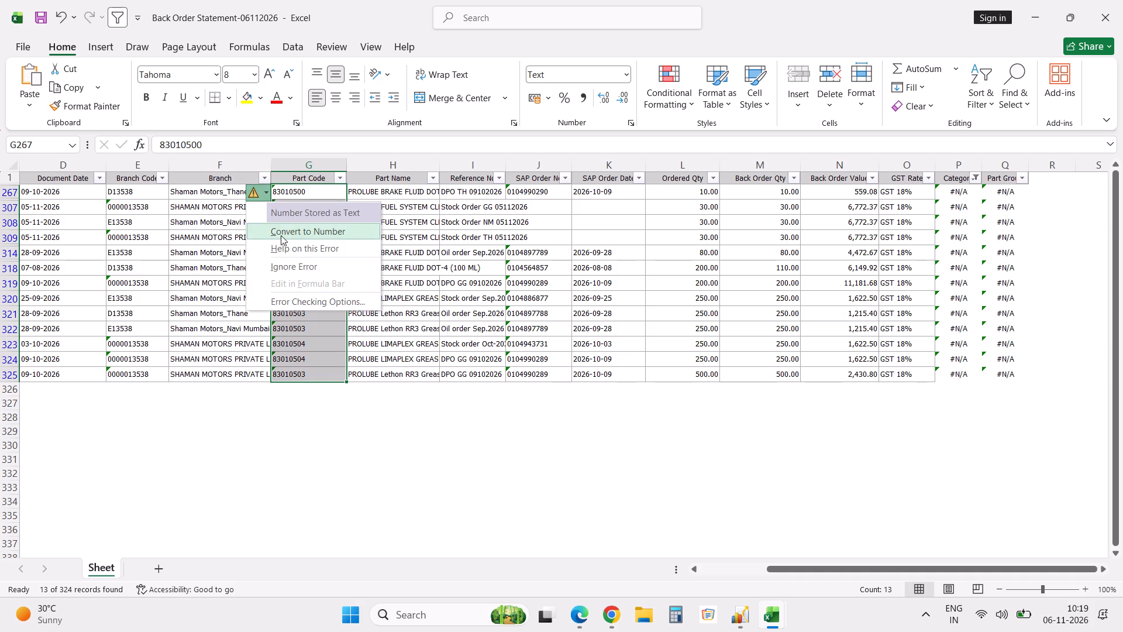
left_click(281, 235)
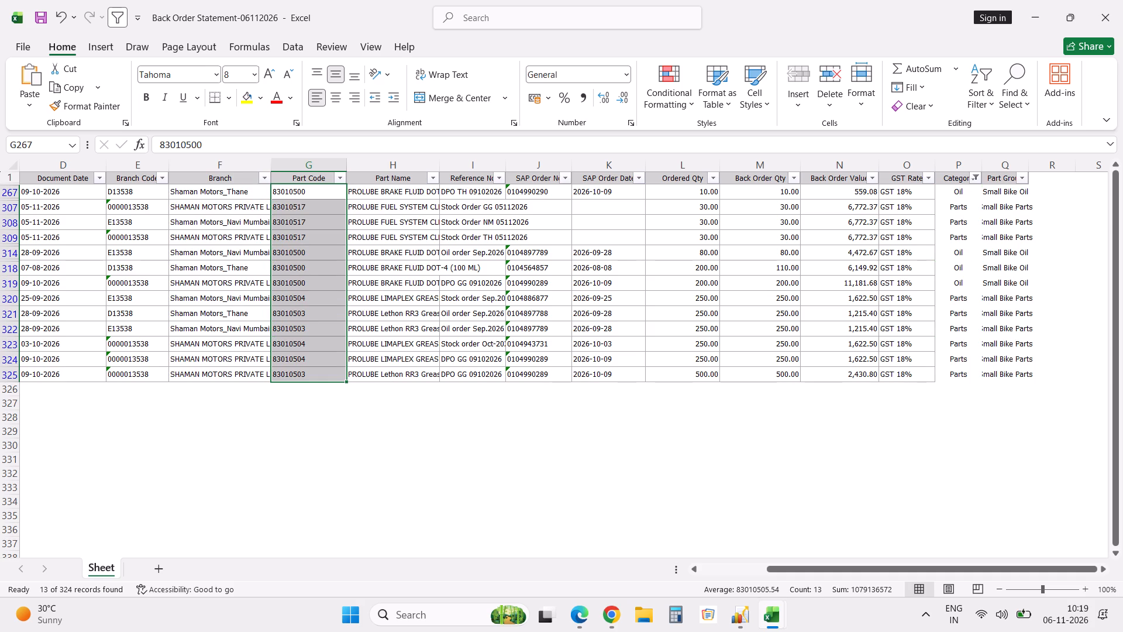
Show all records again by selecting every value in the Category filter.
left_click(977, 180)
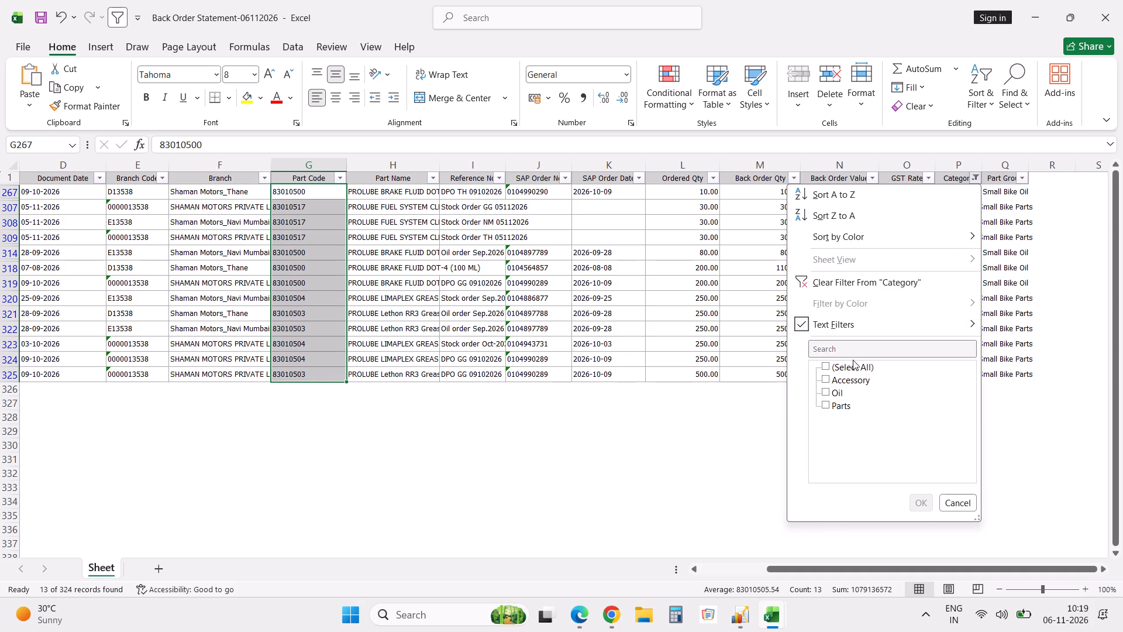
left_click(850, 366)
left_click(924, 503)
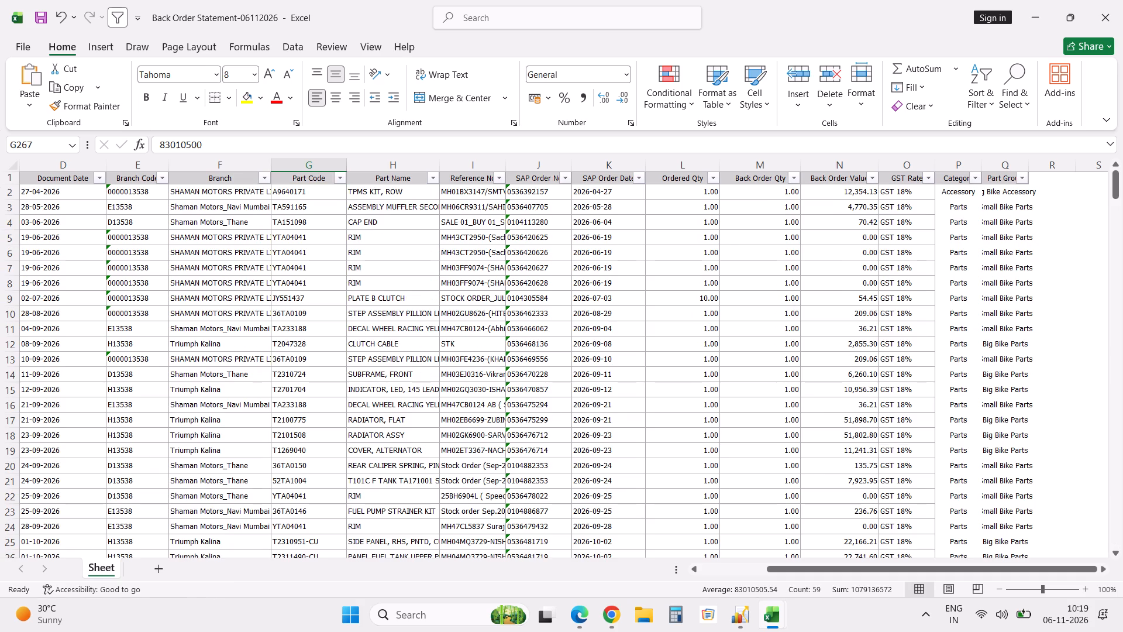
Create a PivotTable from the back order data on a new worksheet.
left_click(70, 183)
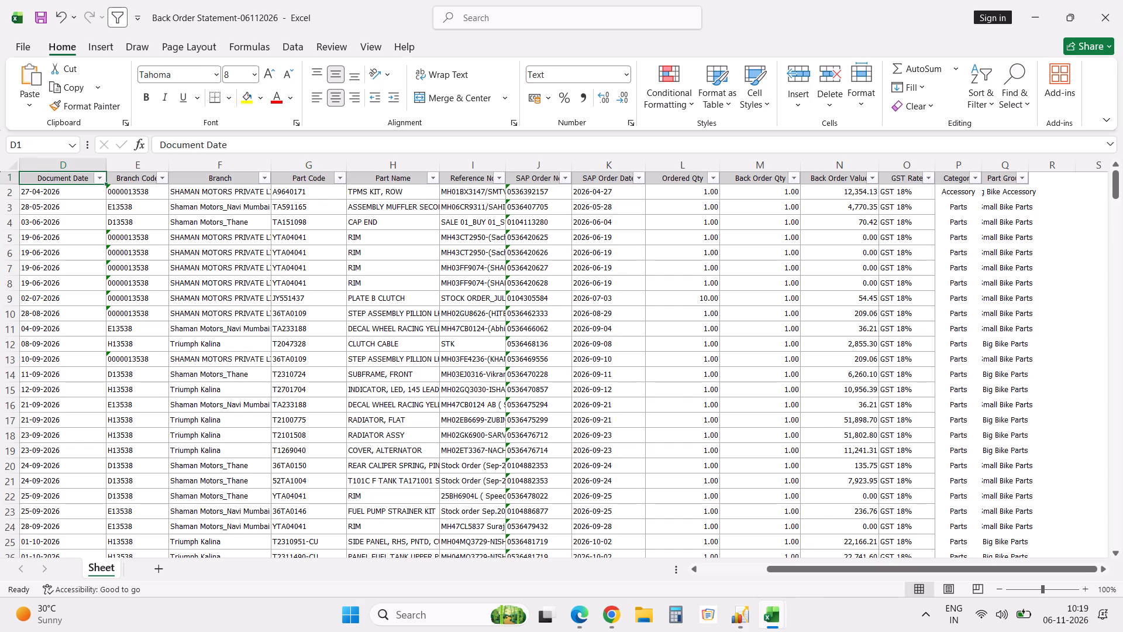
key("ctrl+Left")
key("alt+d")
type("pn")
left_click(681, 299)
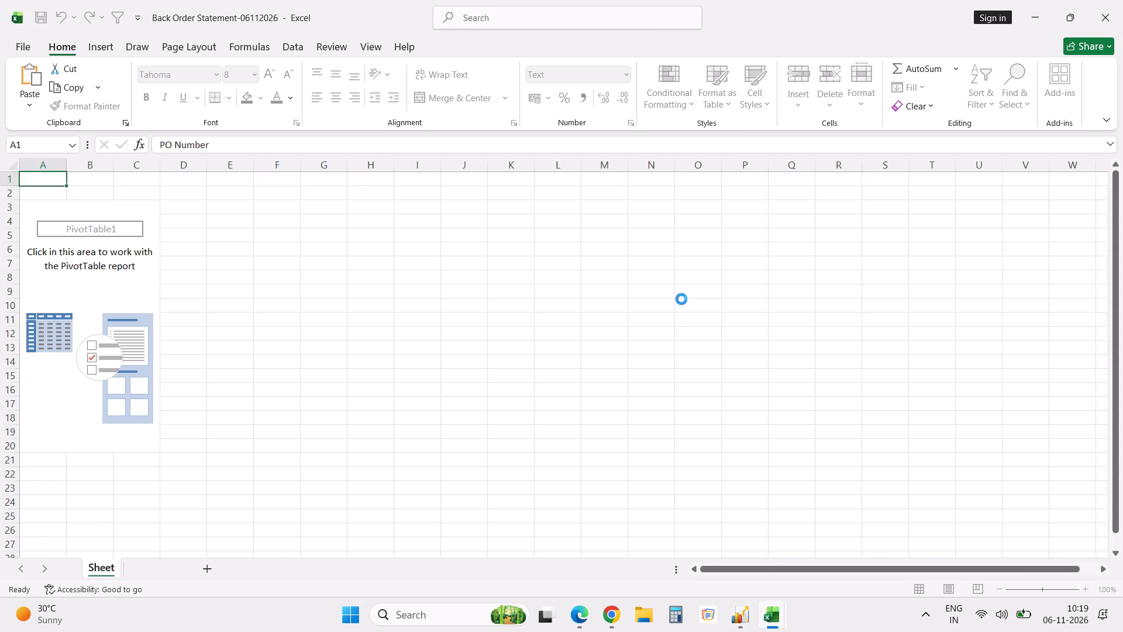
Lay out the PivotTable with Part Group as rows and Category as columns.
left_click_drag(1109, 290, 1111, 334)
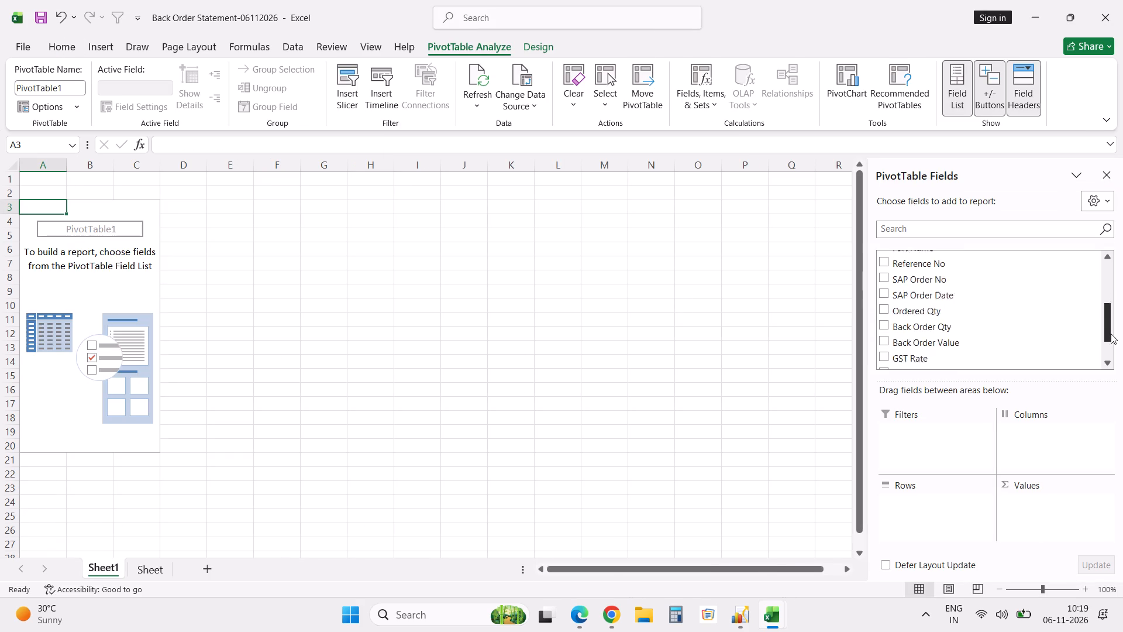
left_click_drag(1111, 334, 1111, 354)
left_click_drag(913, 346, 919, 507)
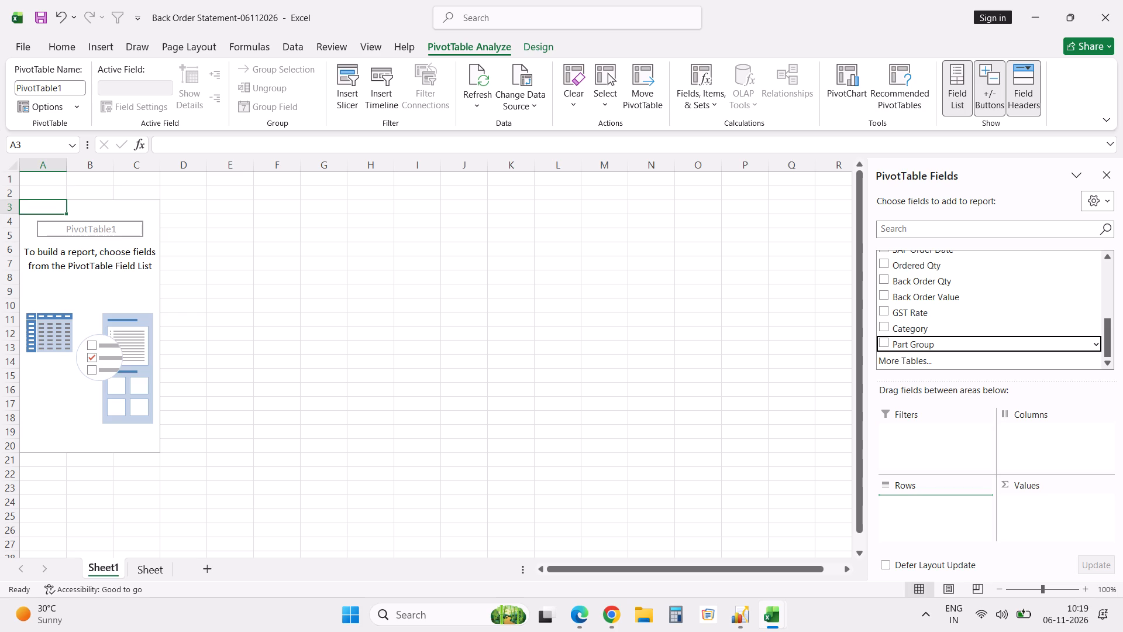
left_click_drag(919, 507, 919, 509)
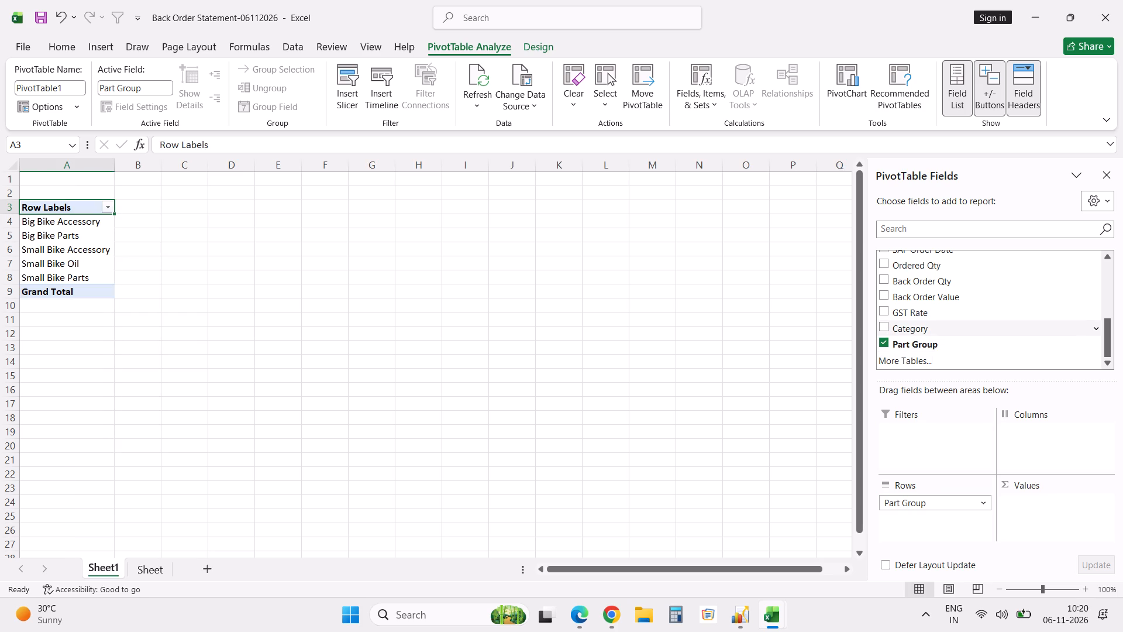
left_click_drag(907, 329, 1039, 436)
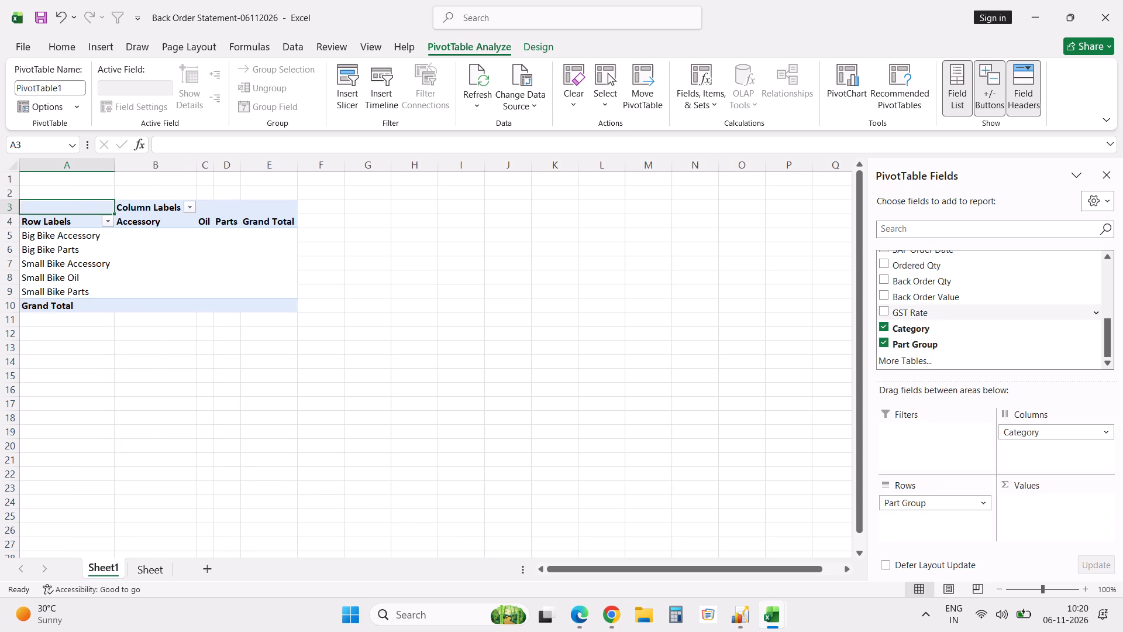
Add Back Order Value to the PivotTable as the summed values field.
left_click_drag(933, 294, 1039, 496)
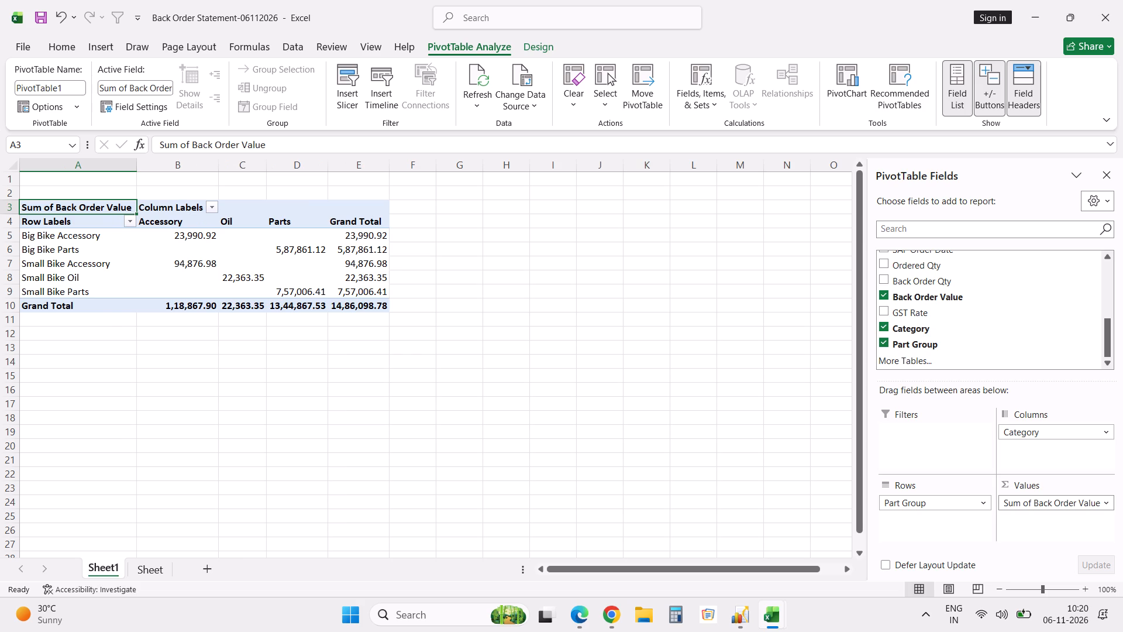
Convert the whole PivotTable sheet to static values by copying it and pasting values over itself.
left_click(686, 459)
key("ctrl+a")
key("ctrl+a")
key("ctrl+c")
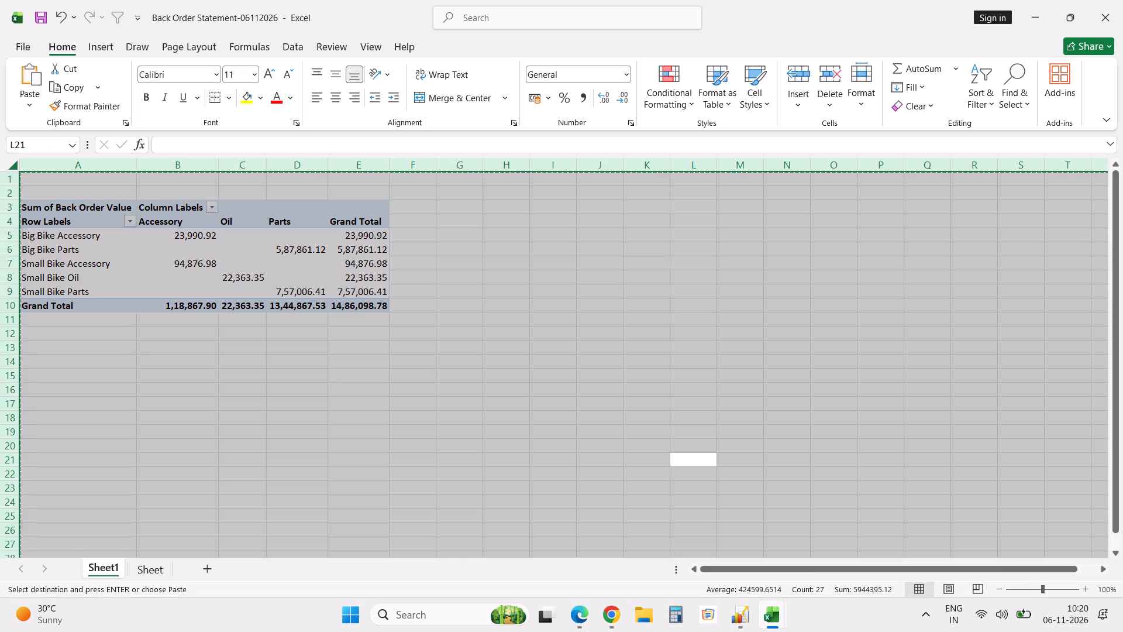
right_click(61, 178)
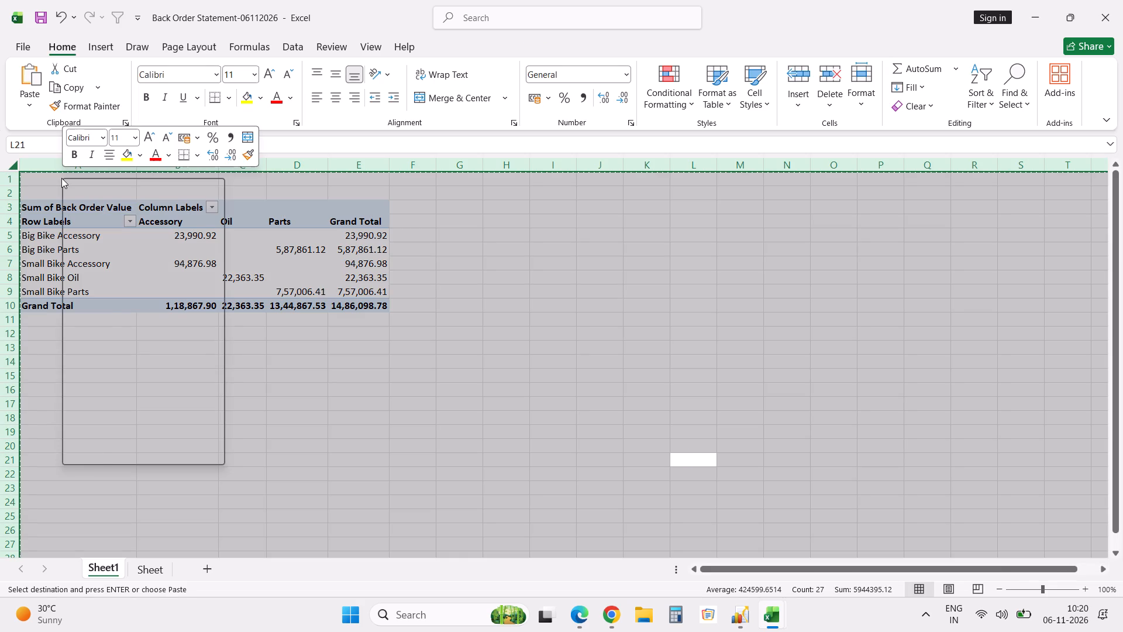
left_click(122, 282)
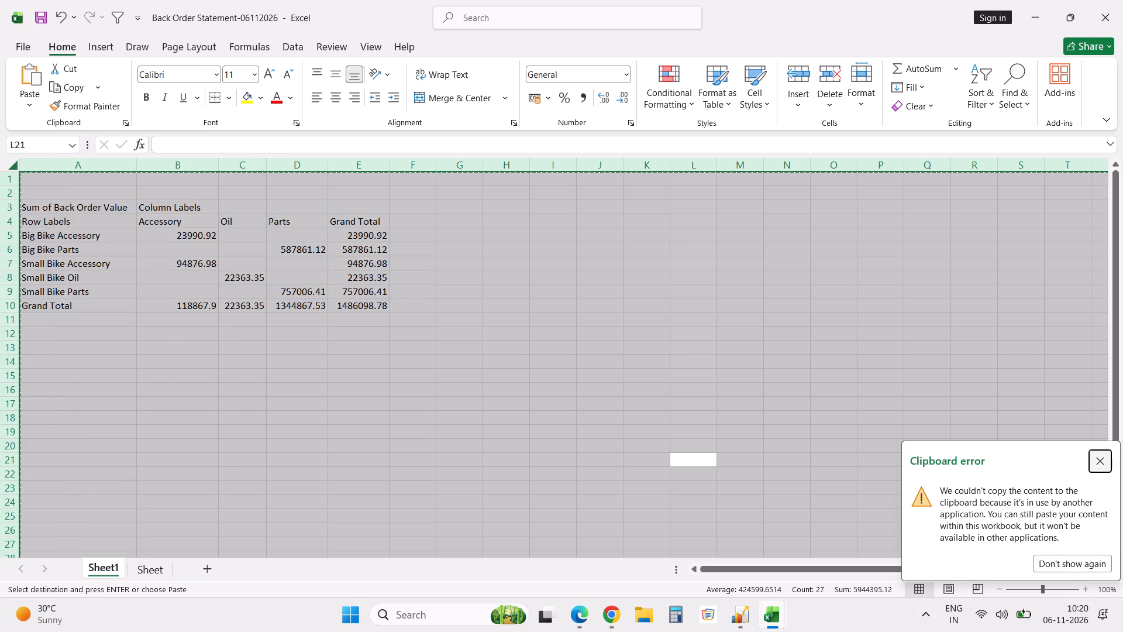
left_click(1057, 562)
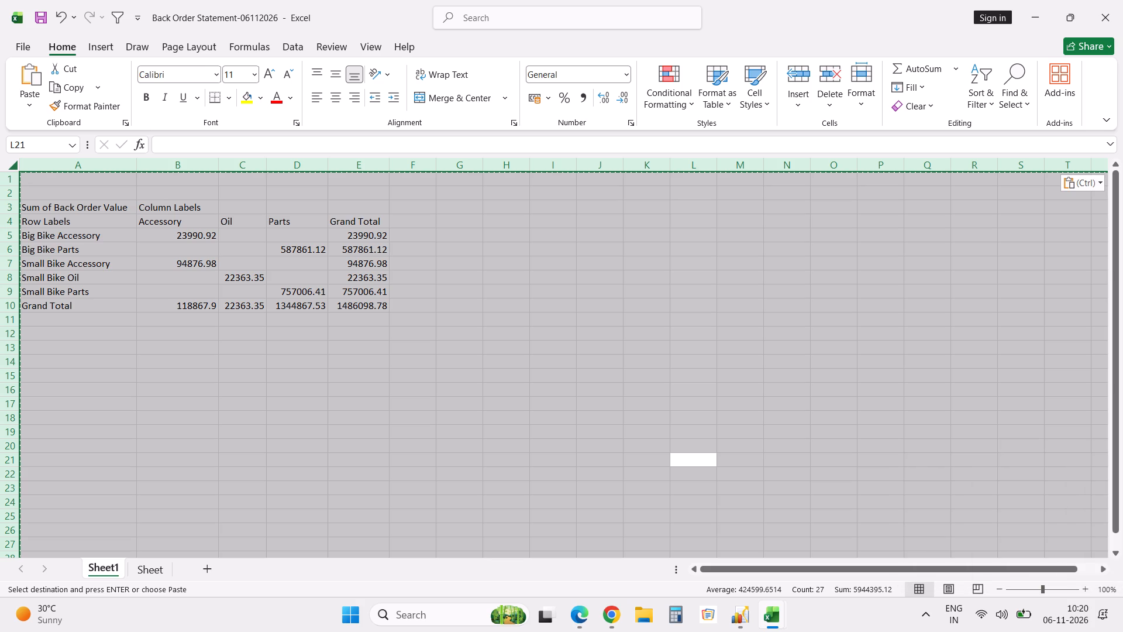
Format the summary figures in B5:E10 with comma separators and no decimal places.
left_click(201, 239)
left_click(374, 304, "shift")
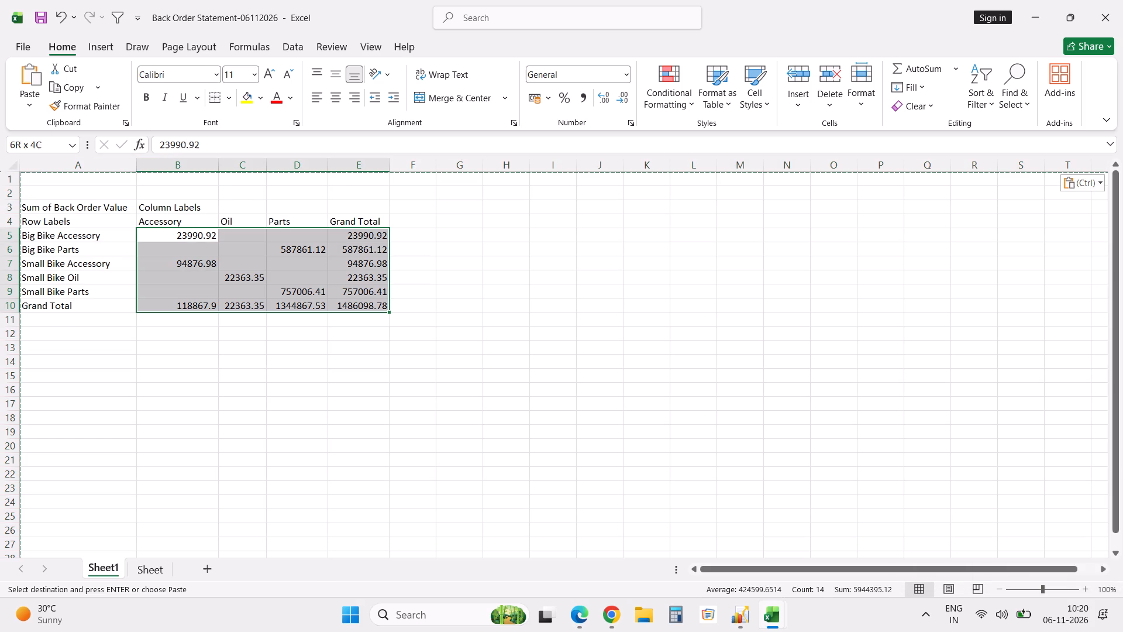
left_click(584, 101)
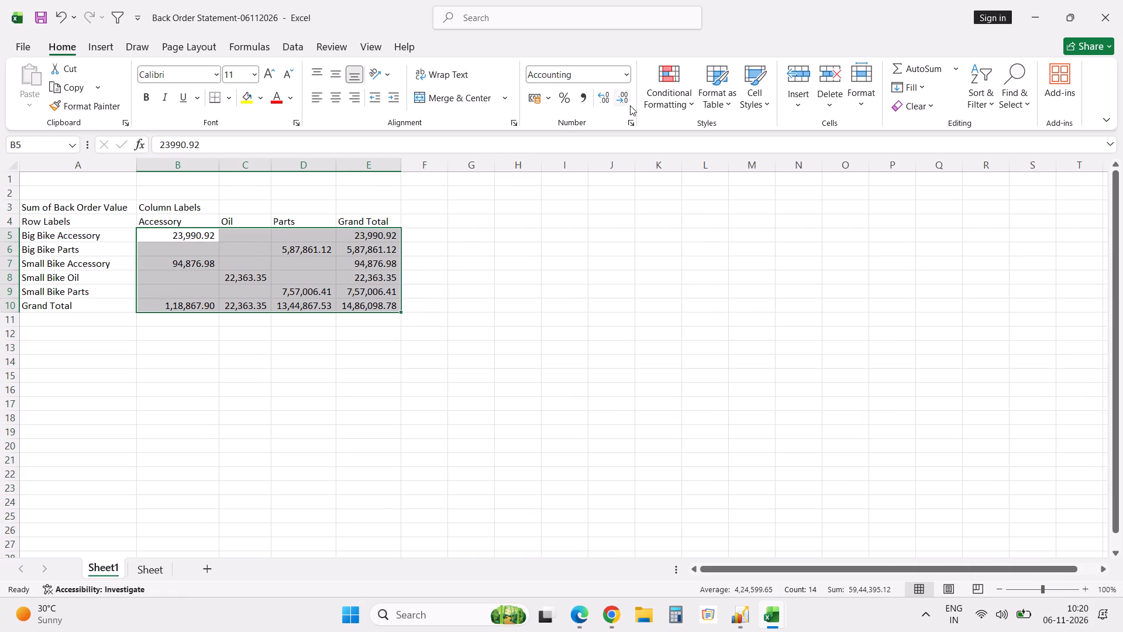
triple_click(624, 104)
left_click(624, 104)
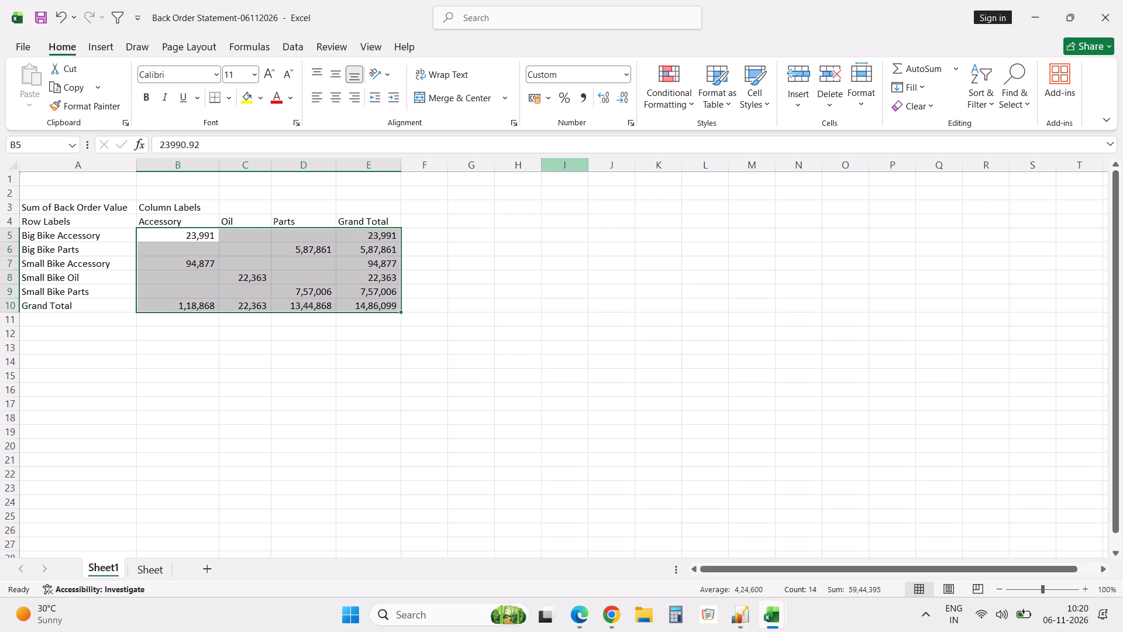
Replace all the blank cells within B5:E10 with 0.
key("ctrl+h")
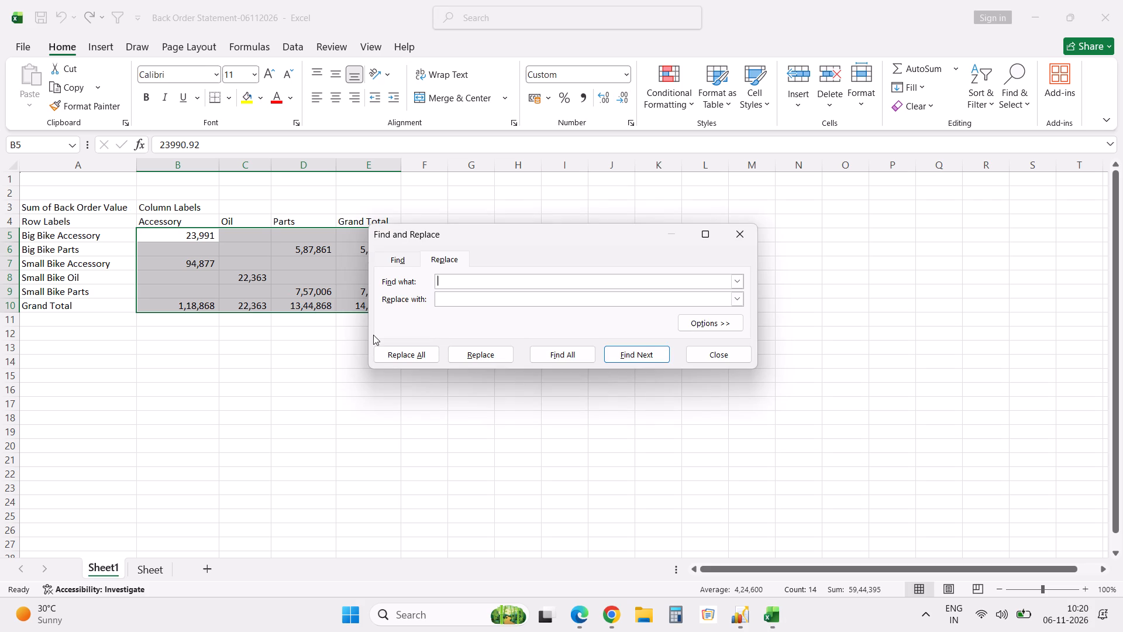
key("Tab")
key("0")
key("alt+a")
key("Escape")
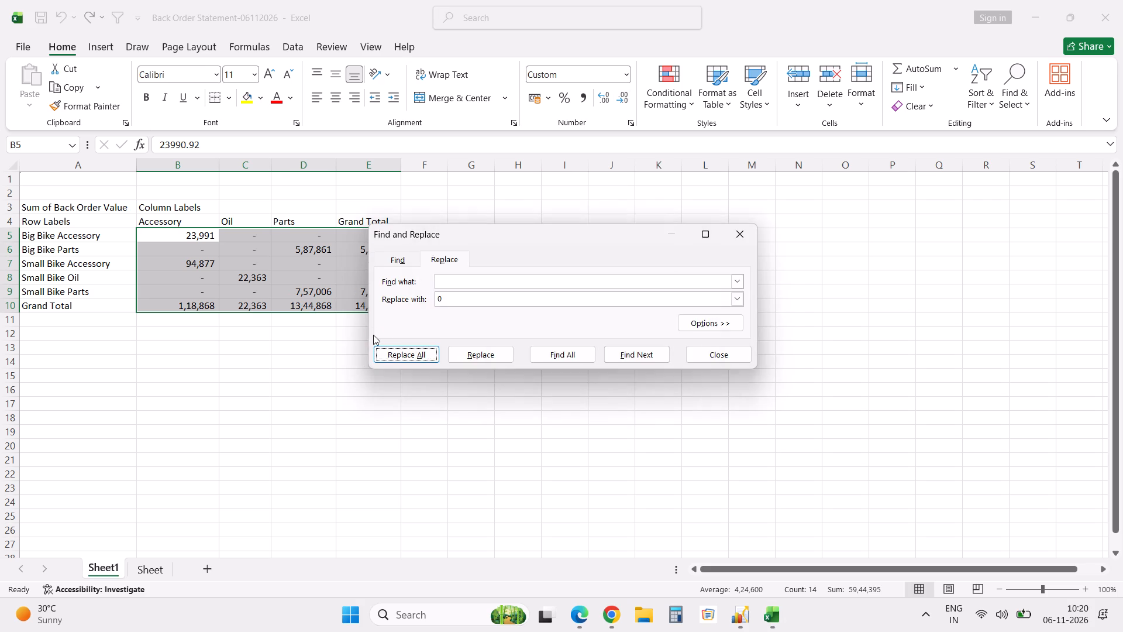
key("Escape")
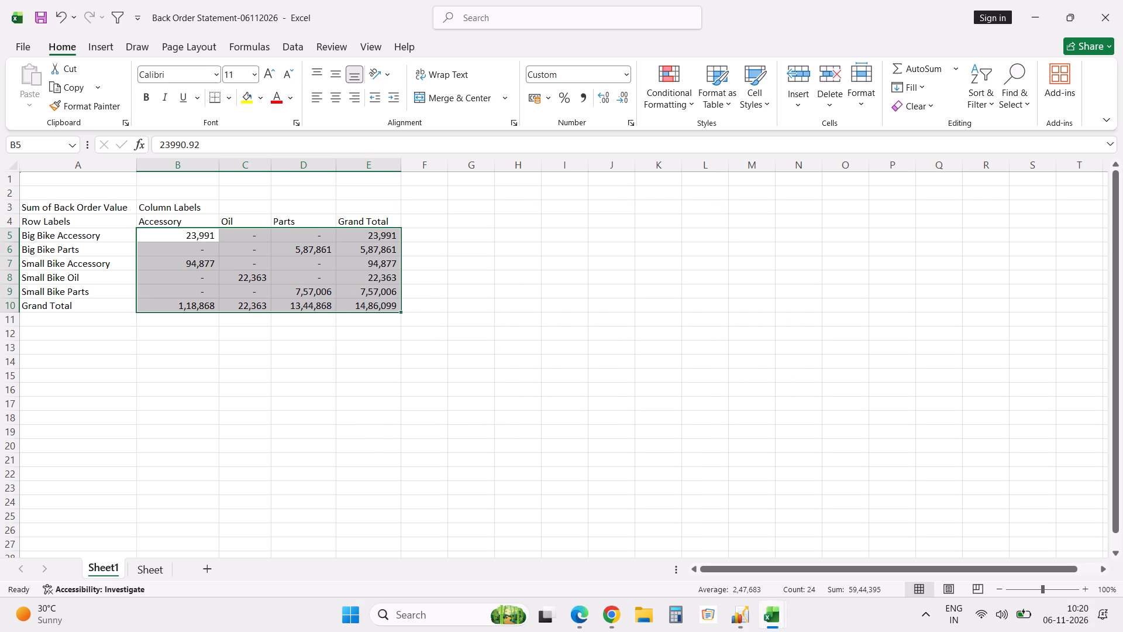
Select cell A15 for the report table and open the Back Order Statement-05112026 workbook from the Funds Statement folder.
left_click(81, 375)
key("alt+f")
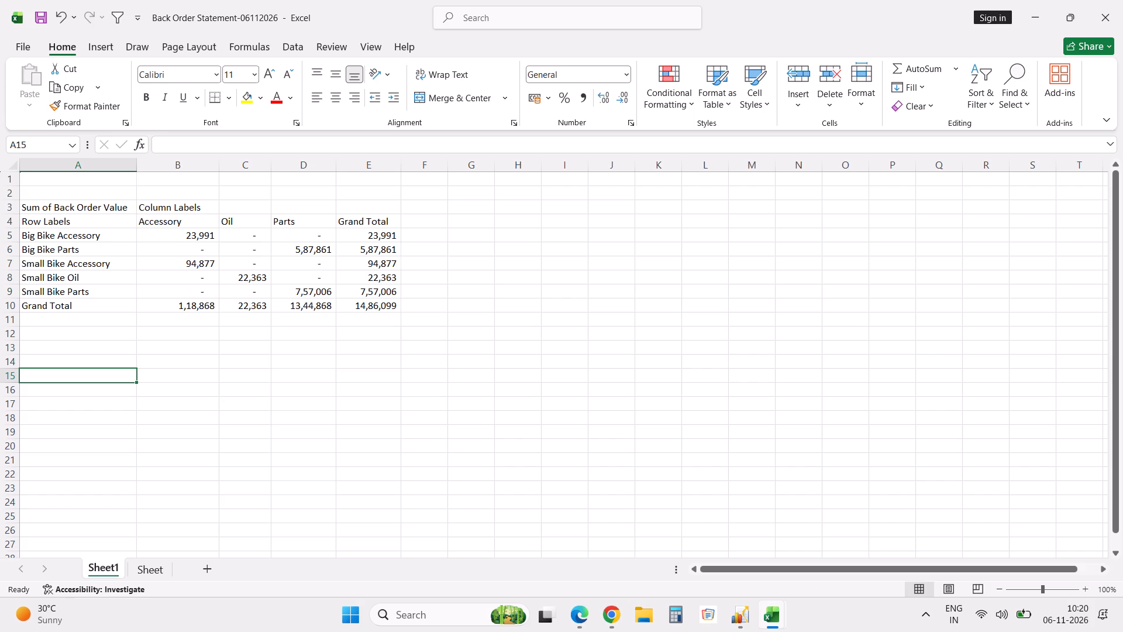
key("o")
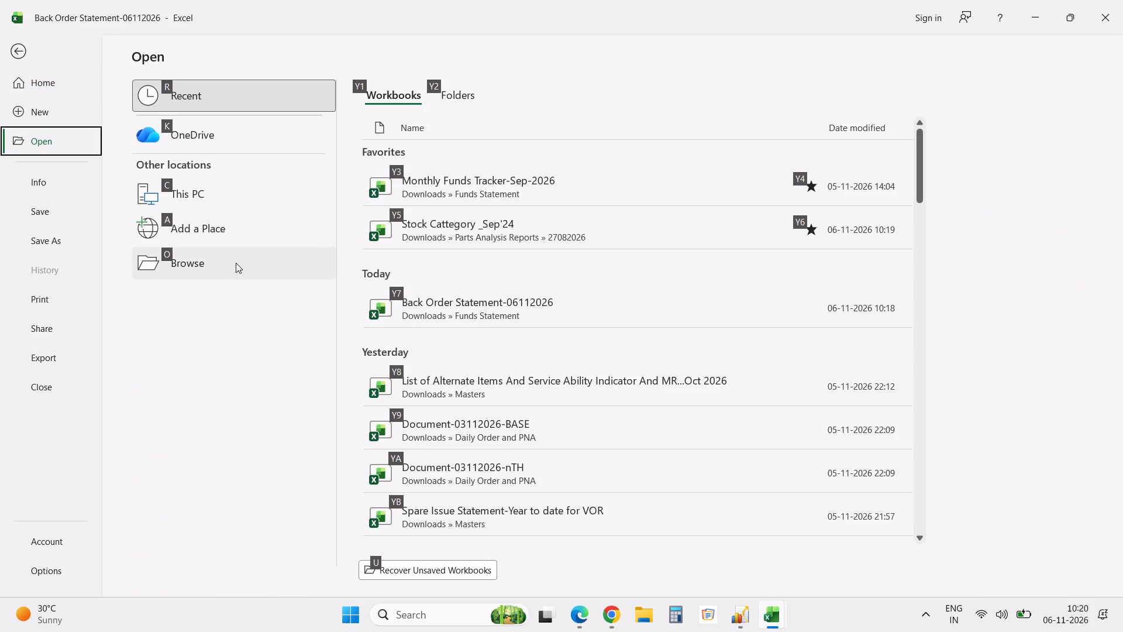
left_click(233, 264)
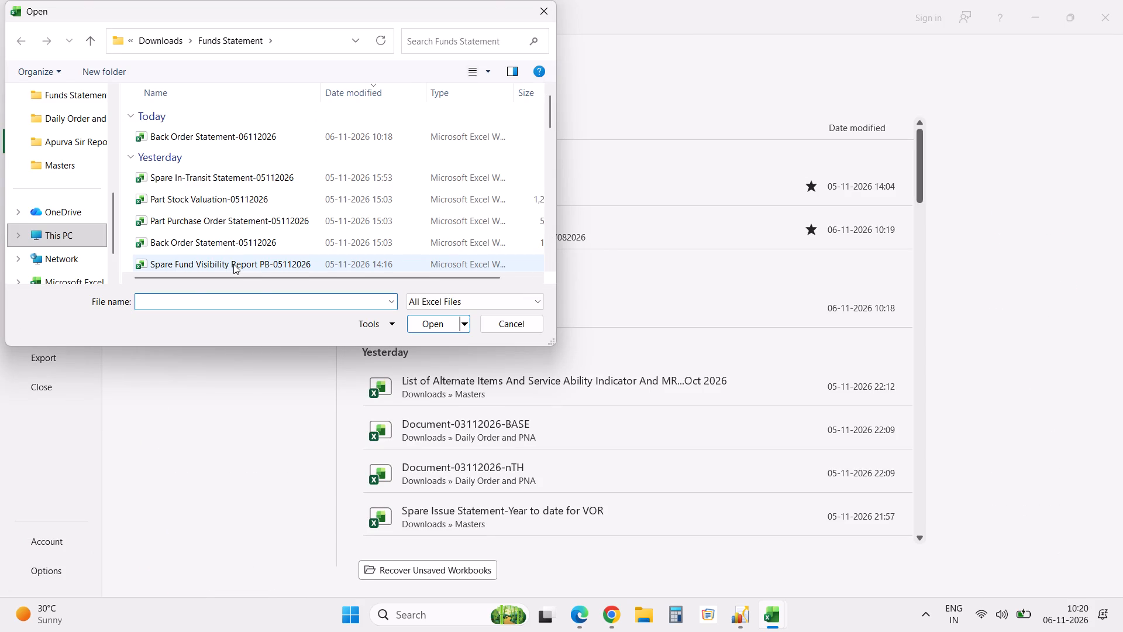
double_click(246, 246)
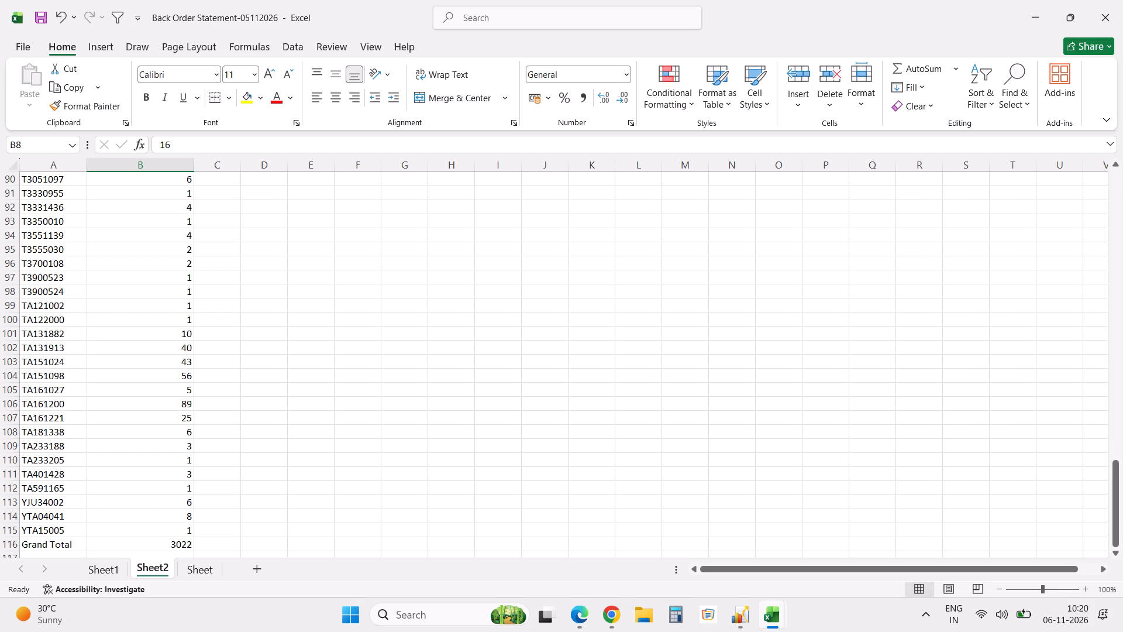
Copy the formatted back order, billing and ordering table from Sheet1 of the 05112026 workbook into the 06112026 workbook at A15.
left_click(204, 571)
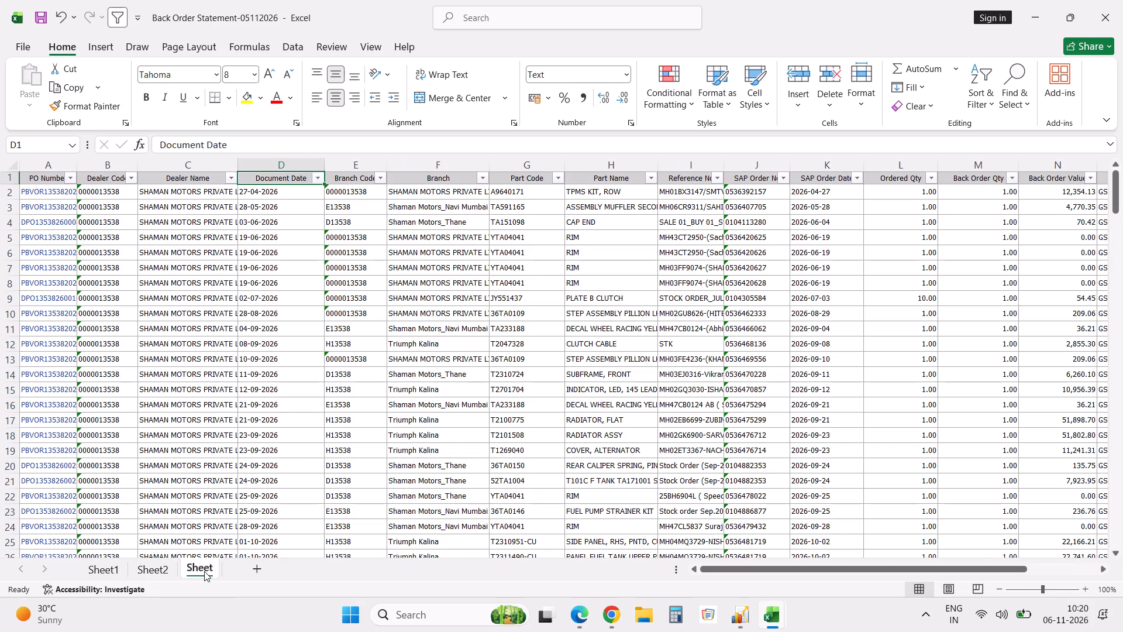
left_click(105, 577)
key("ctrl+c")
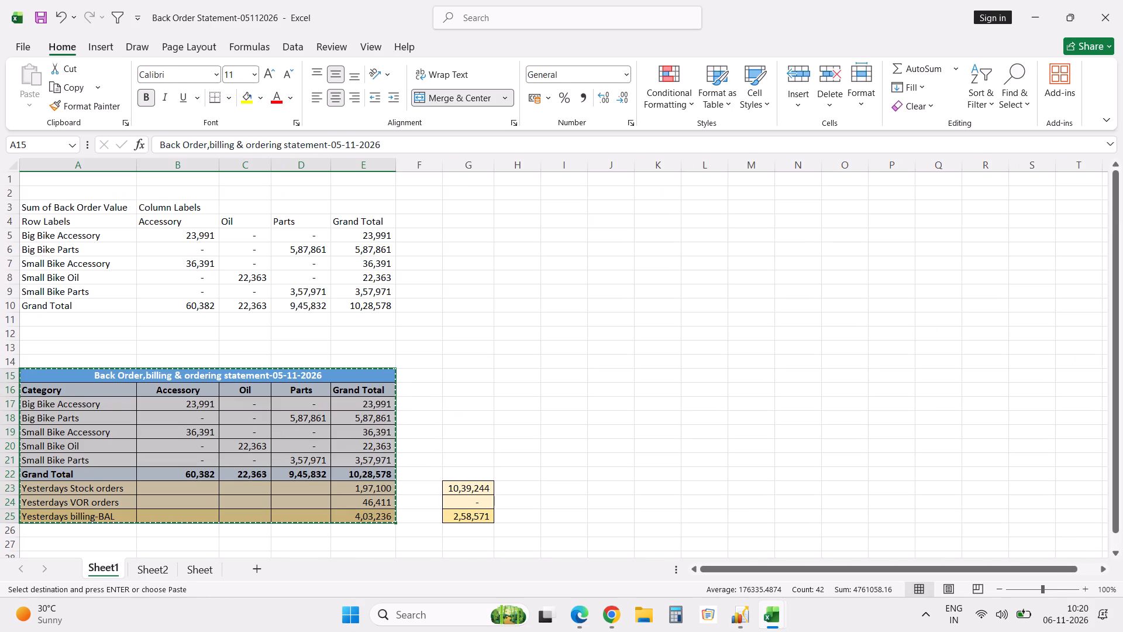
key("alt+Tab")
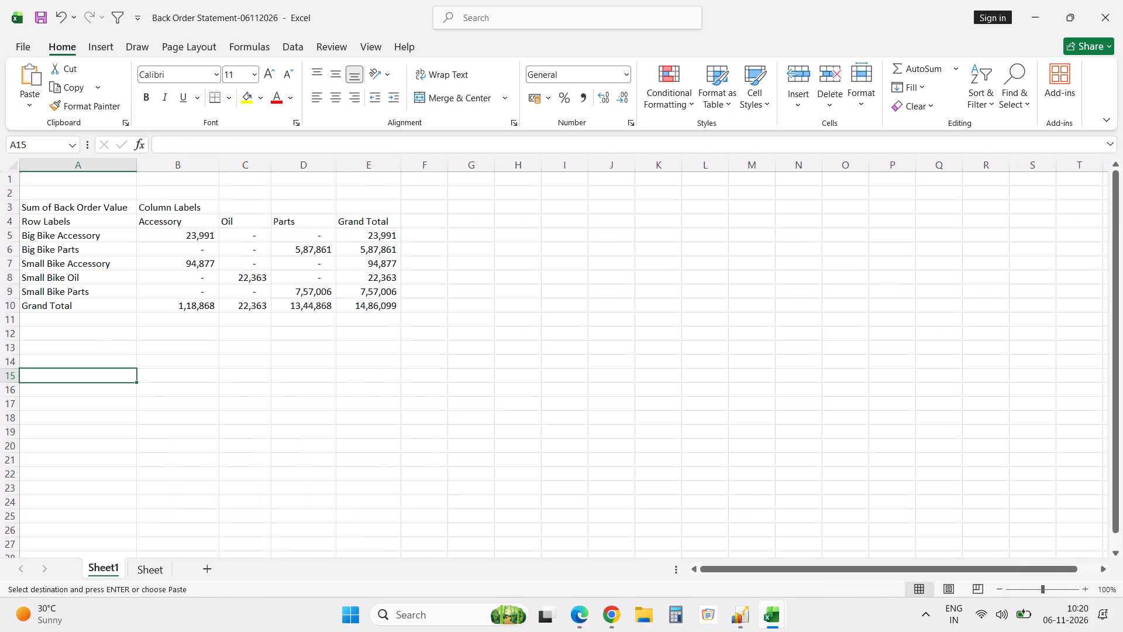
key("ctrl+v")
Change the date in the pasted table's title to 06-11-2026.
left_click(285, 376)
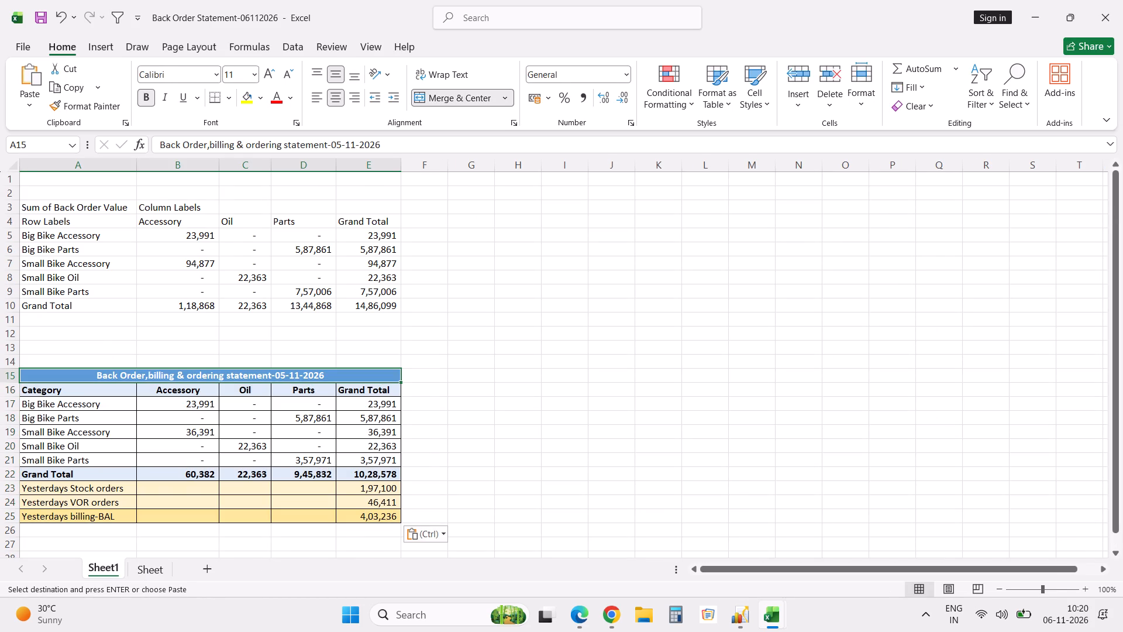
left_click(337, 148)
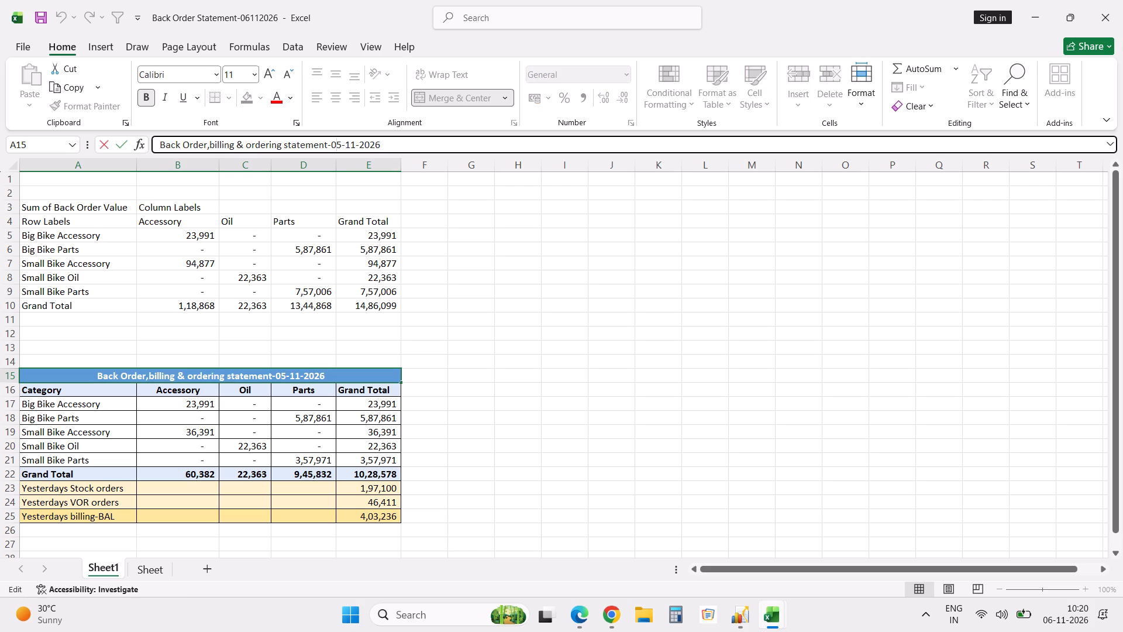
key("shift+Right")
key("6")
key("Return")
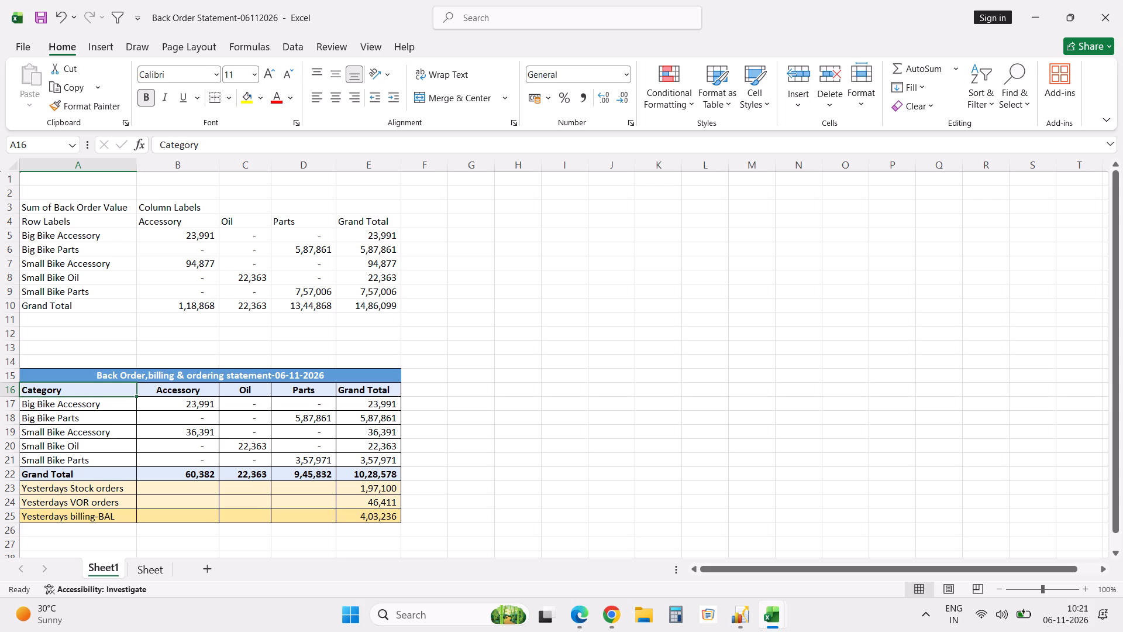
Copy the category figures in B5:D9 and paste them as values into the report table starting at B17.
left_click(198, 241)
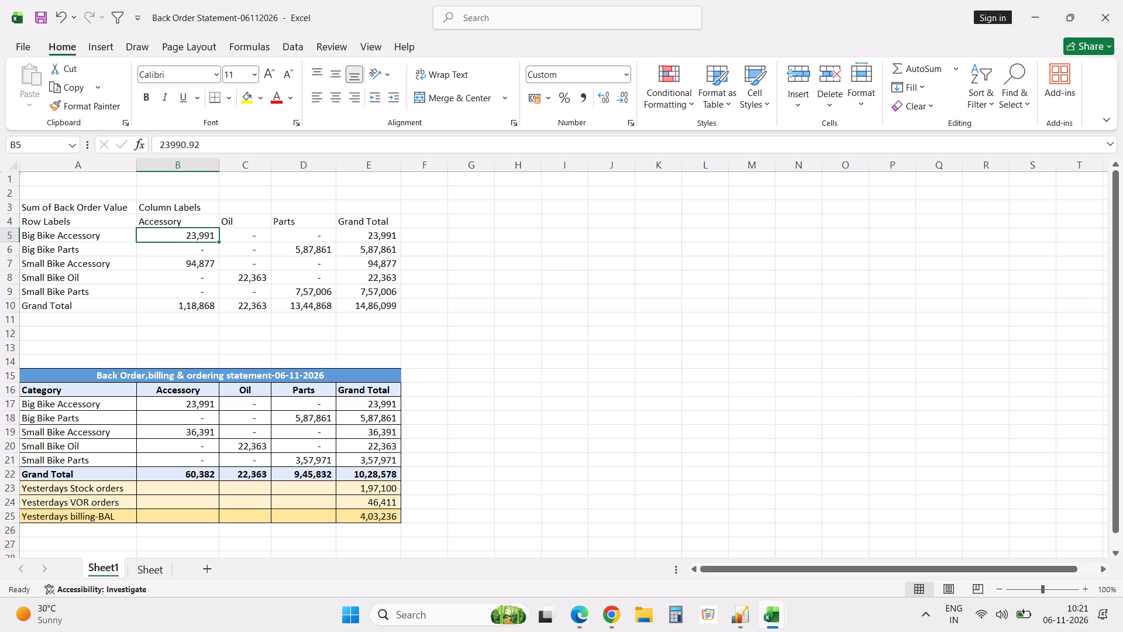
left_click(325, 295, "shift")
key("ctrl+c")
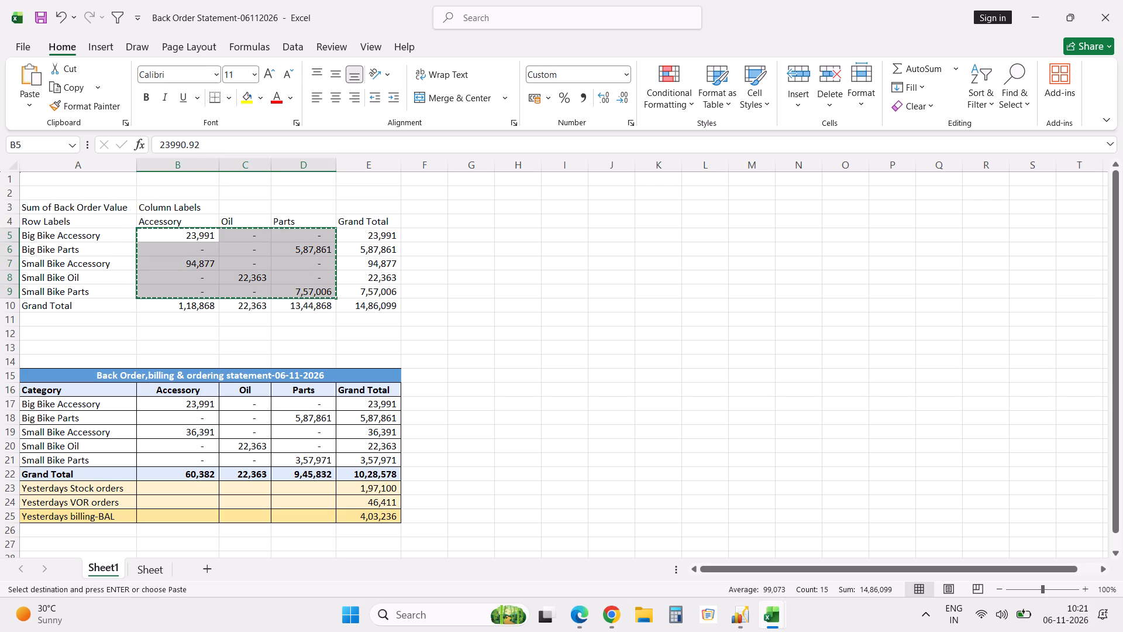
left_click(186, 408)
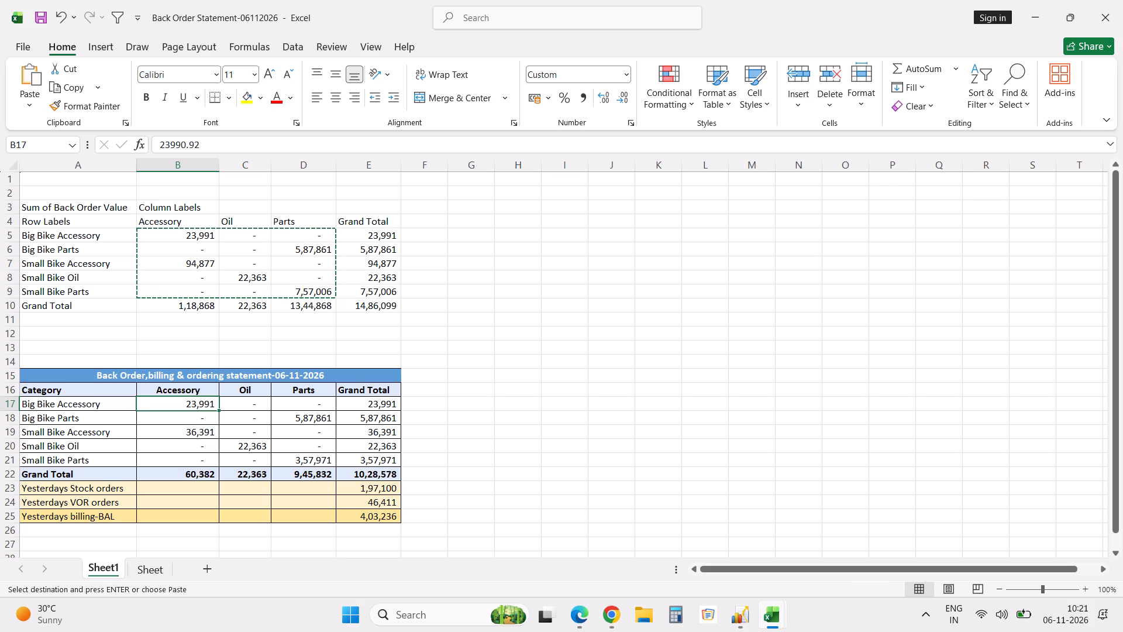
right_click(190, 403)
left_click(247, 281)
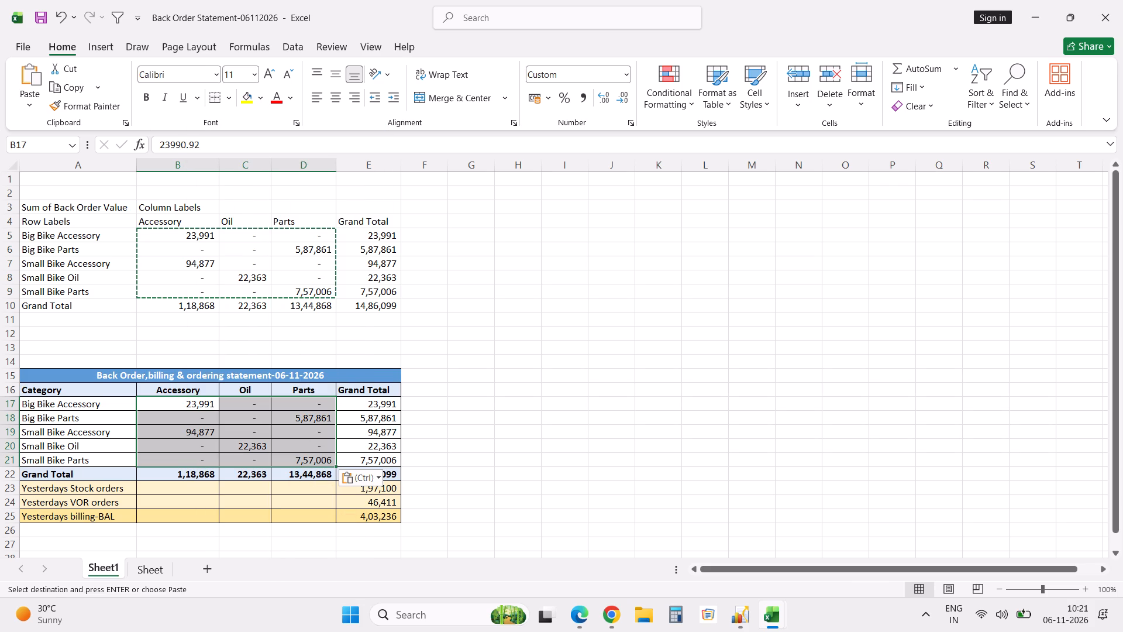
Copy the stock orders, VOR orders and billing amounts in E23:E25 to G23:G25 beside the report table.
left_click(392, 487)
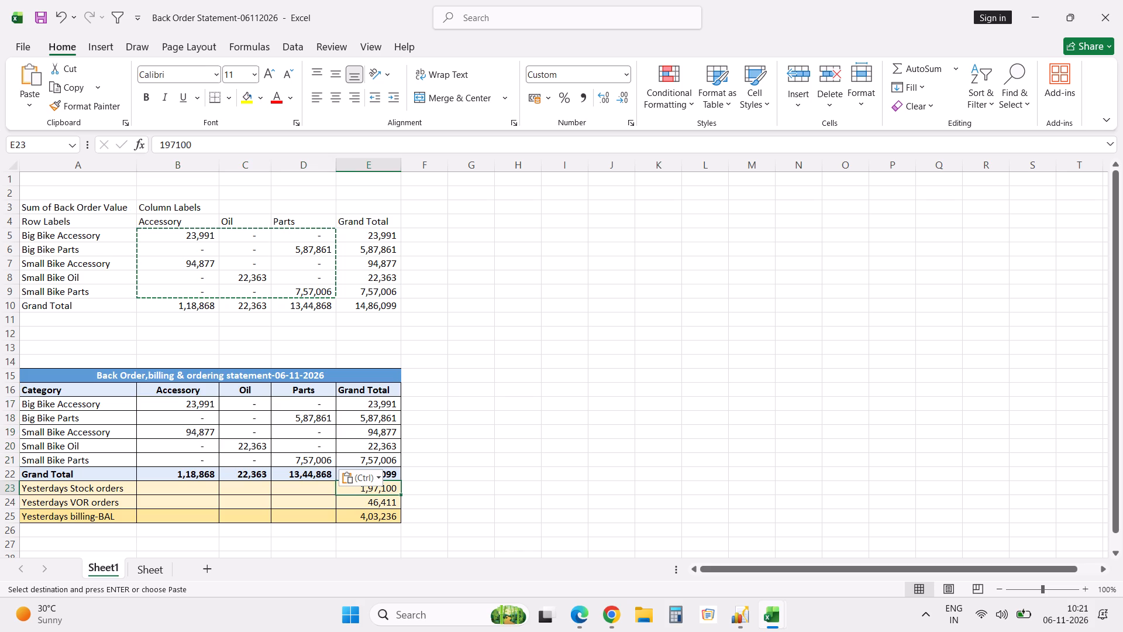
key("shift+Down")
key("shift+Down")
key("ctrl+c")
key("Right")
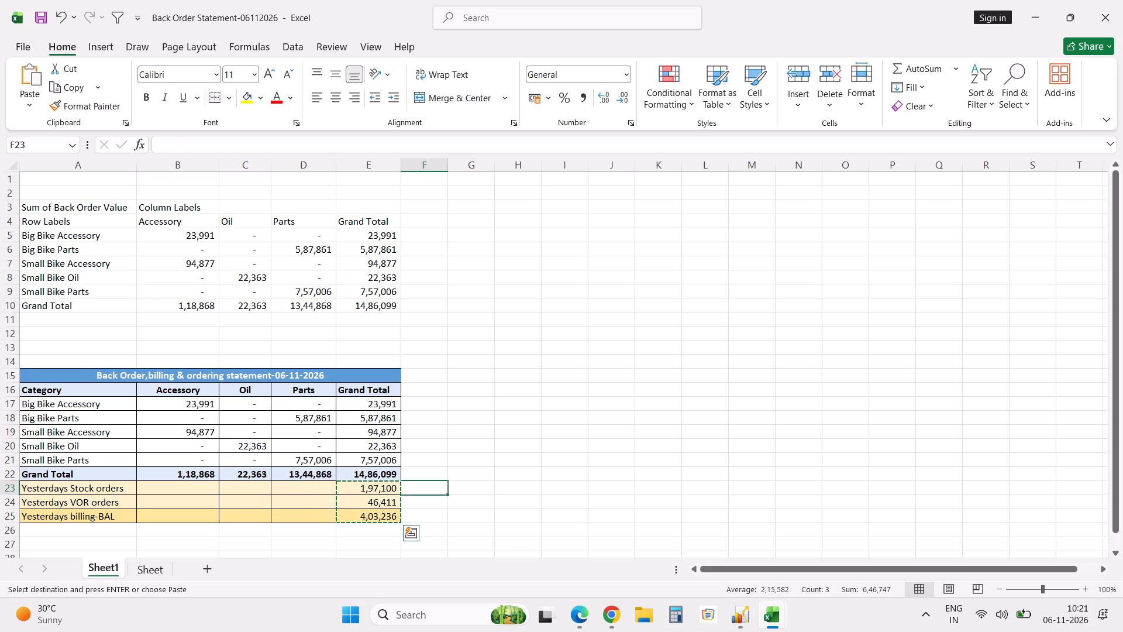
key("Right")
key("Return")
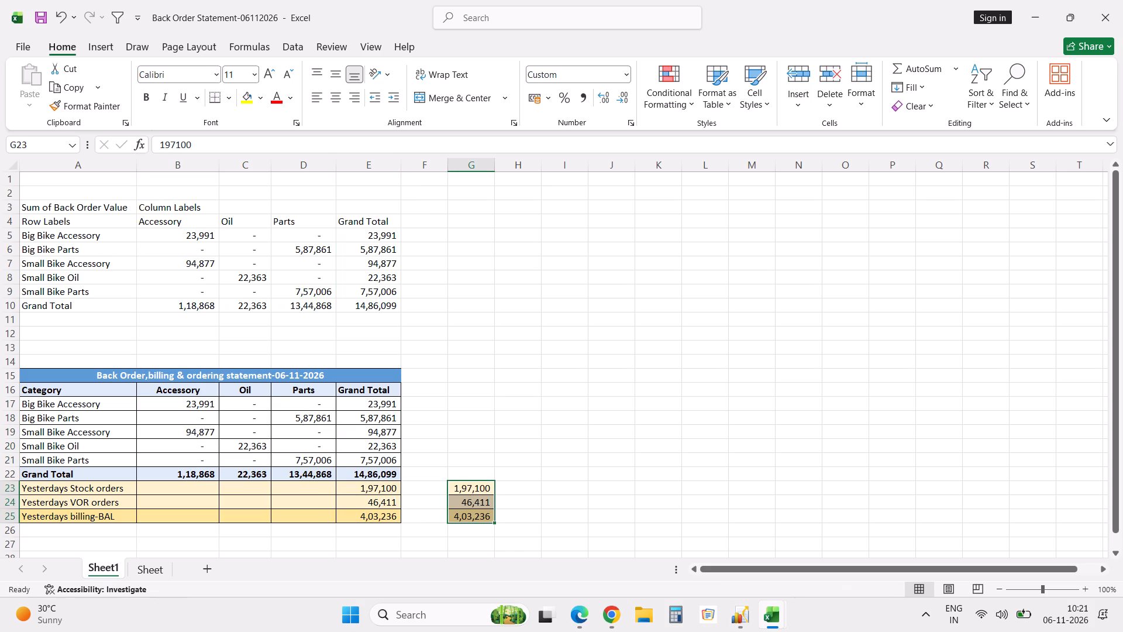
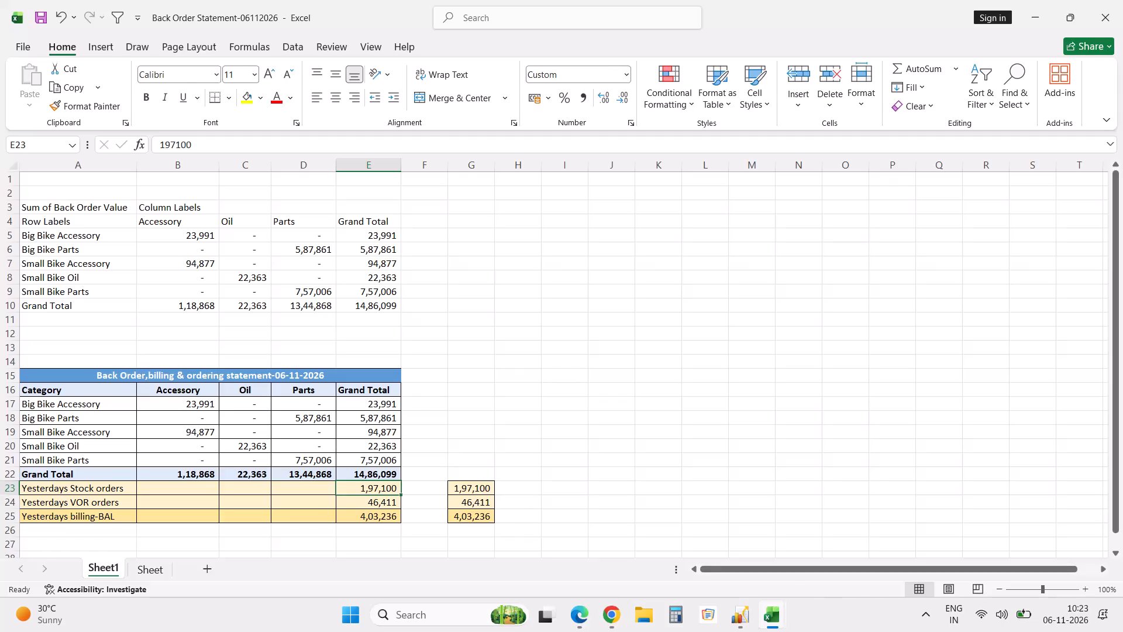
Clear the previous day's stock order, VOR order and billing amounts from E23:E25 of the report table.
key("shift+Down")
key("shift+Down")
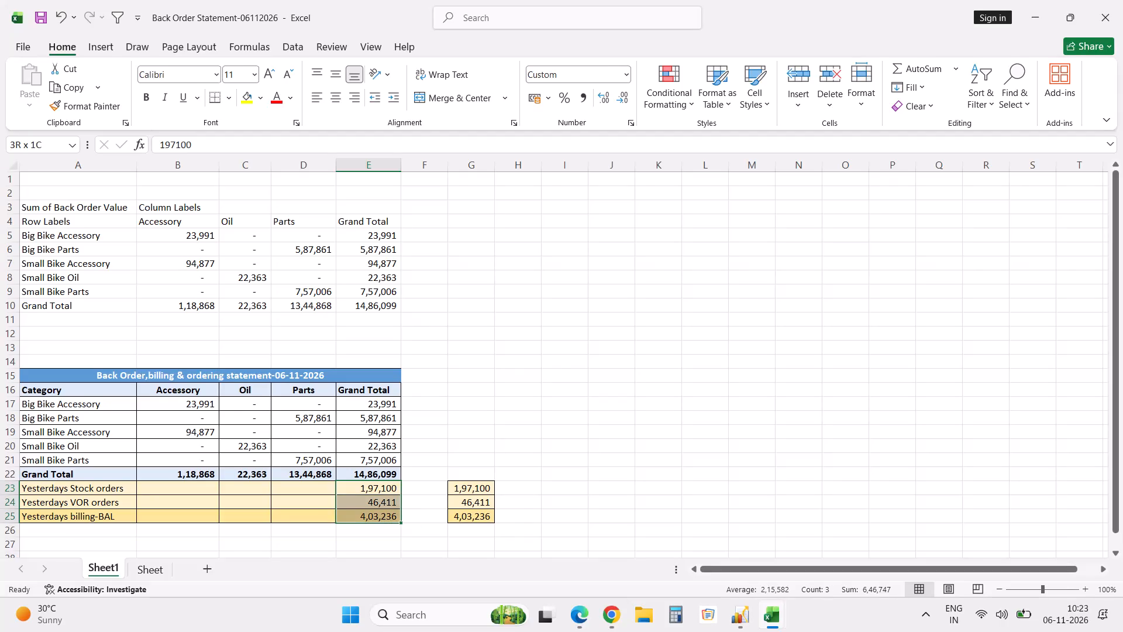
key("Delete")
left_click(392, 487)
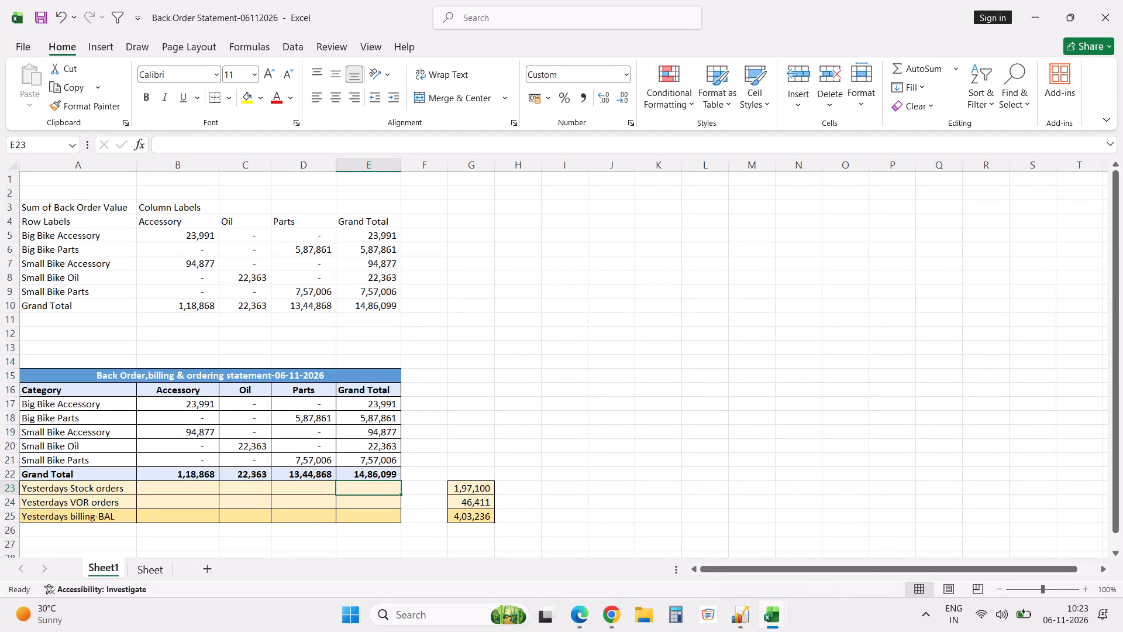
Switch to Excellon, close the Back Order Statement and open the spare parts procurement Purchase Order Statement report.
left_click(743, 610)
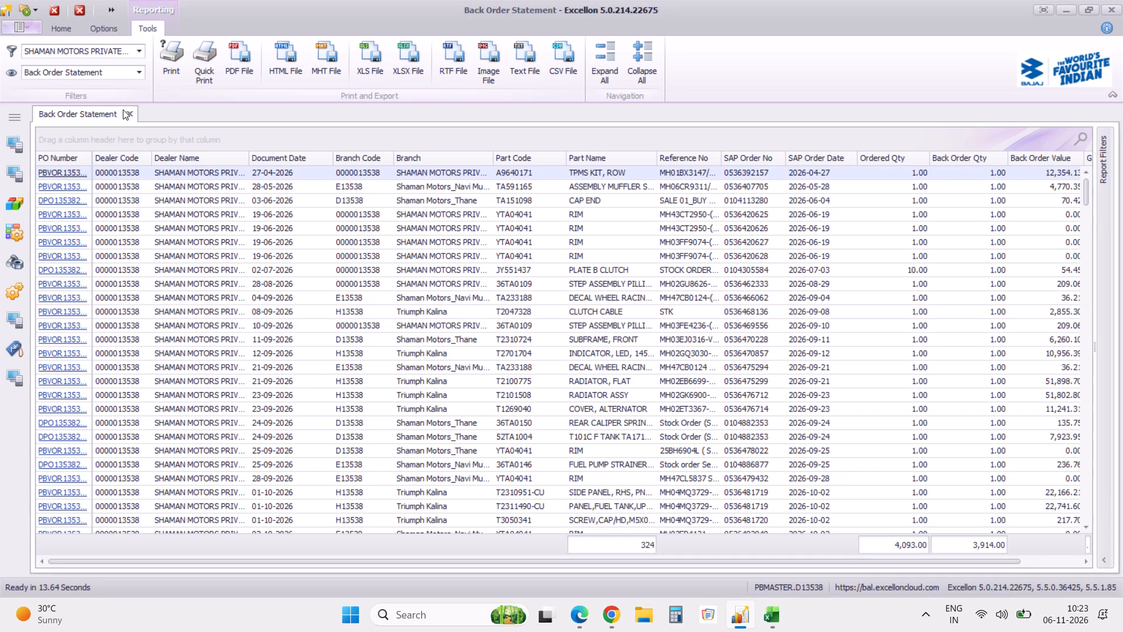
left_click(130, 114)
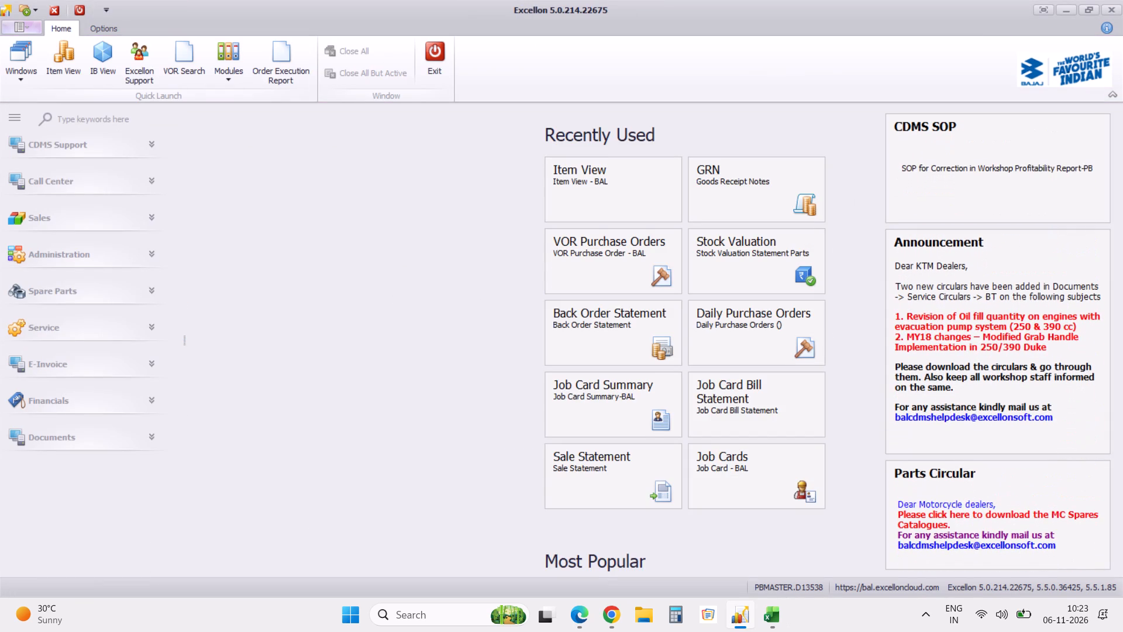
left_click(150, 288)
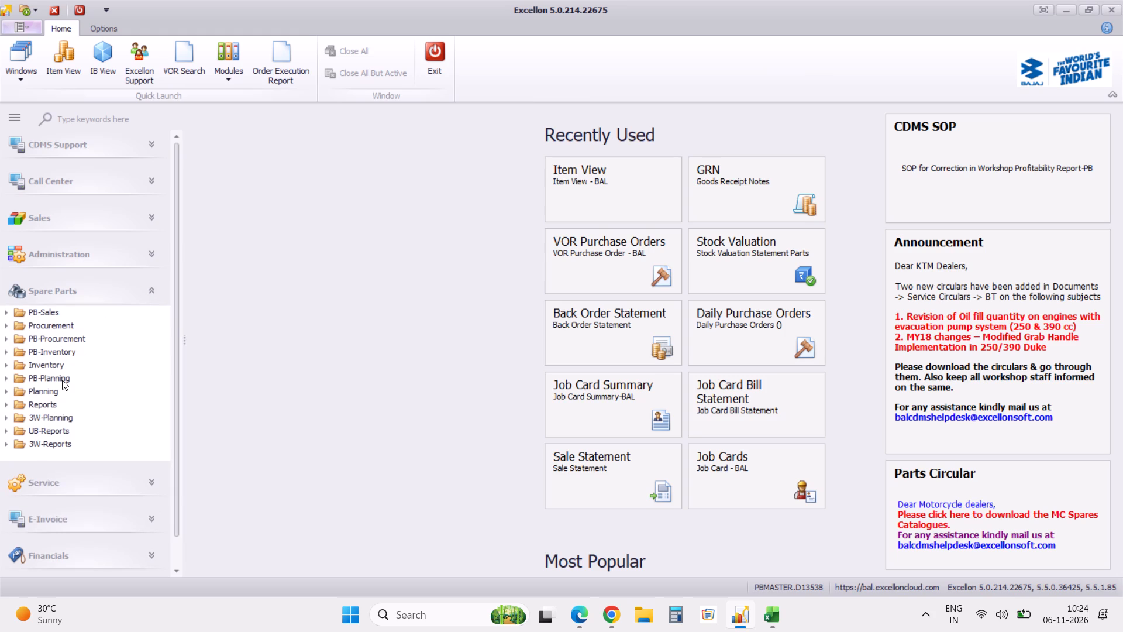
left_click(8, 404)
left_click(20, 429)
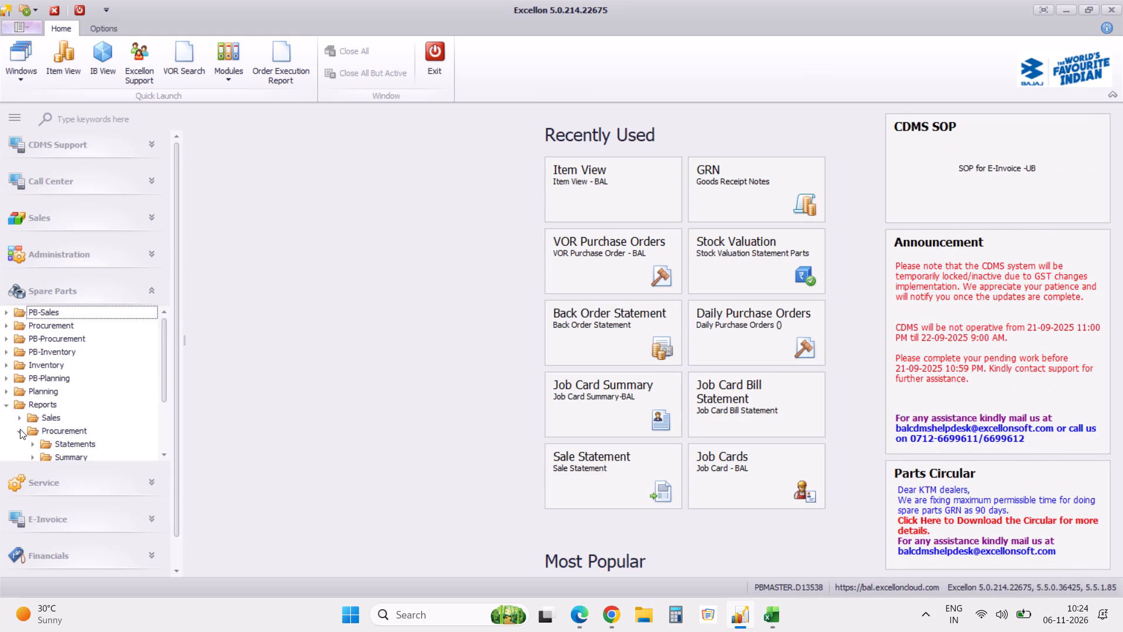
left_click(32, 445)
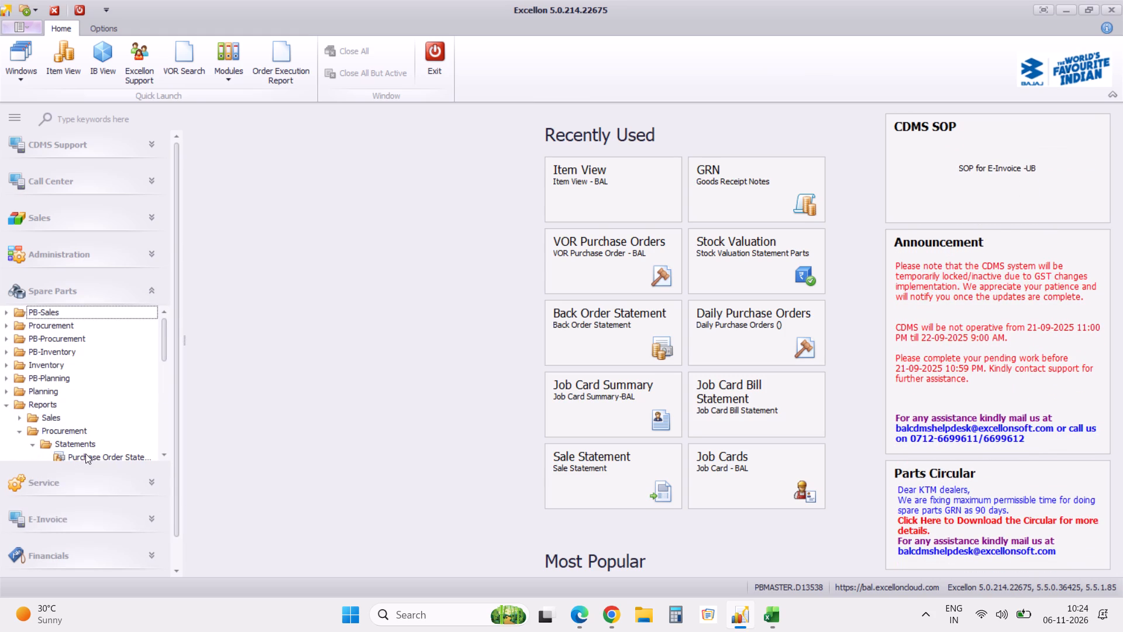
left_click(87, 453)
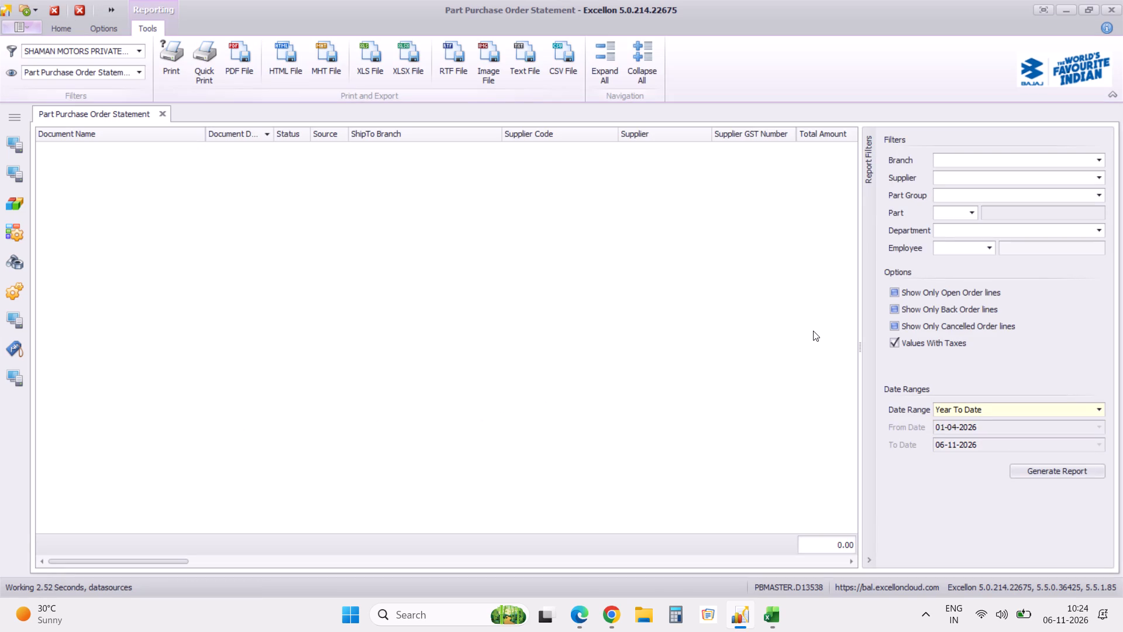
Generate the Part Purchase Order Statement for a custom date range from 01-09-2026 to 06-11-2026.
left_click(1103, 411)
left_click(972, 490)
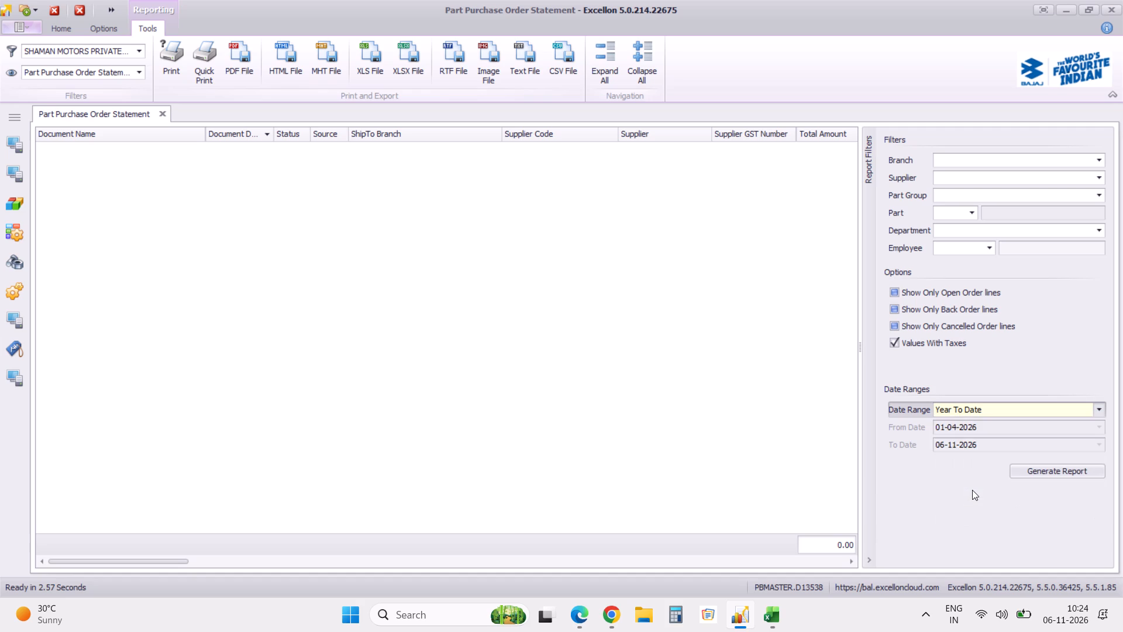
key("Tab")
left_click(938, 427)
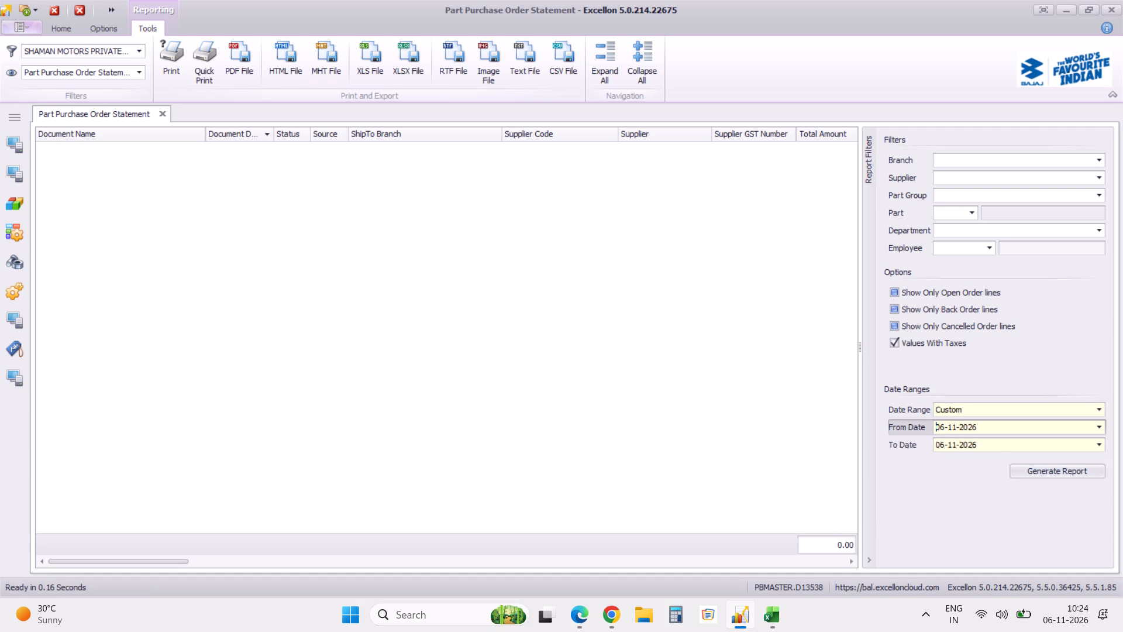
type("01")
key("Right")
key("Down")
key("Down")
left_click(1039, 471)
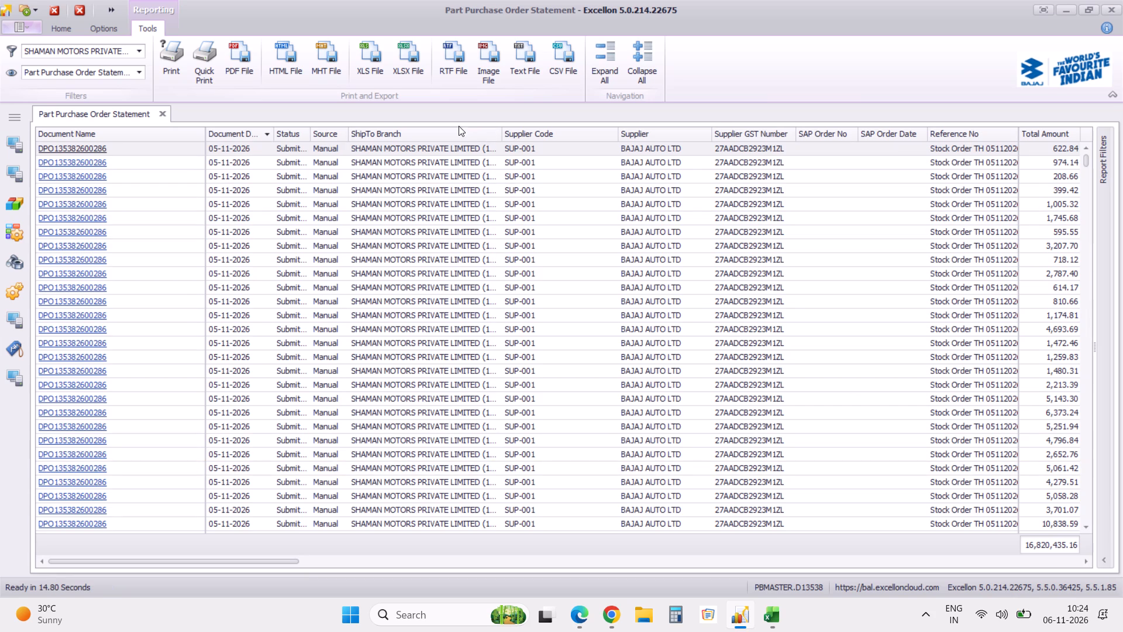
Export the report to XLSX without hyperlinks as Part Purchase Order Statement-06112026 and open the exported file.
left_click(400, 66)
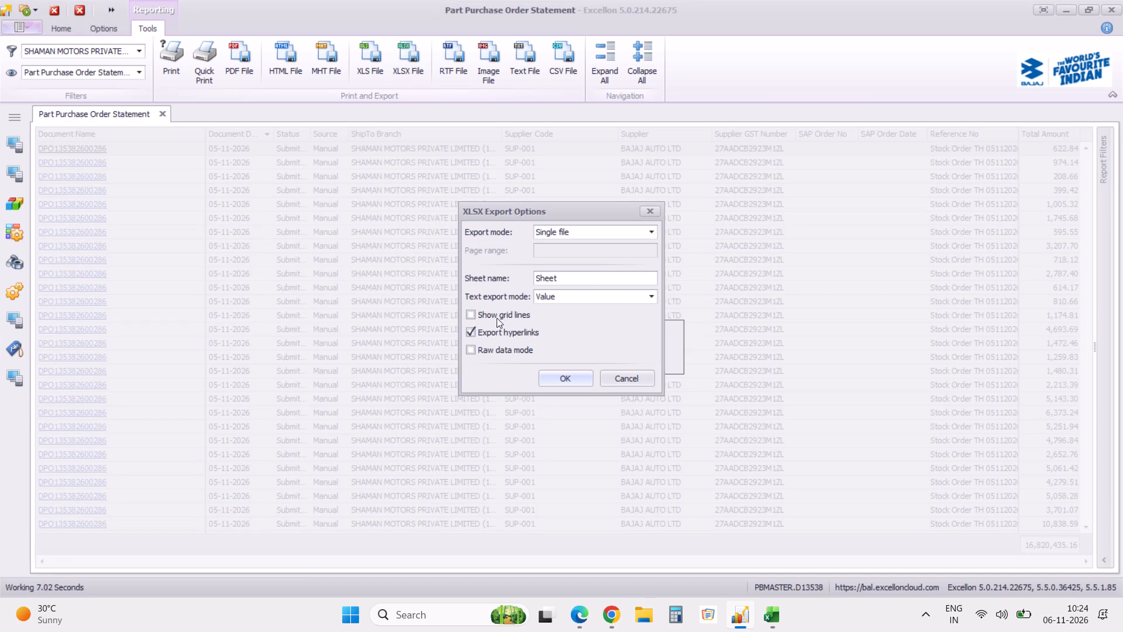
left_click(473, 332)
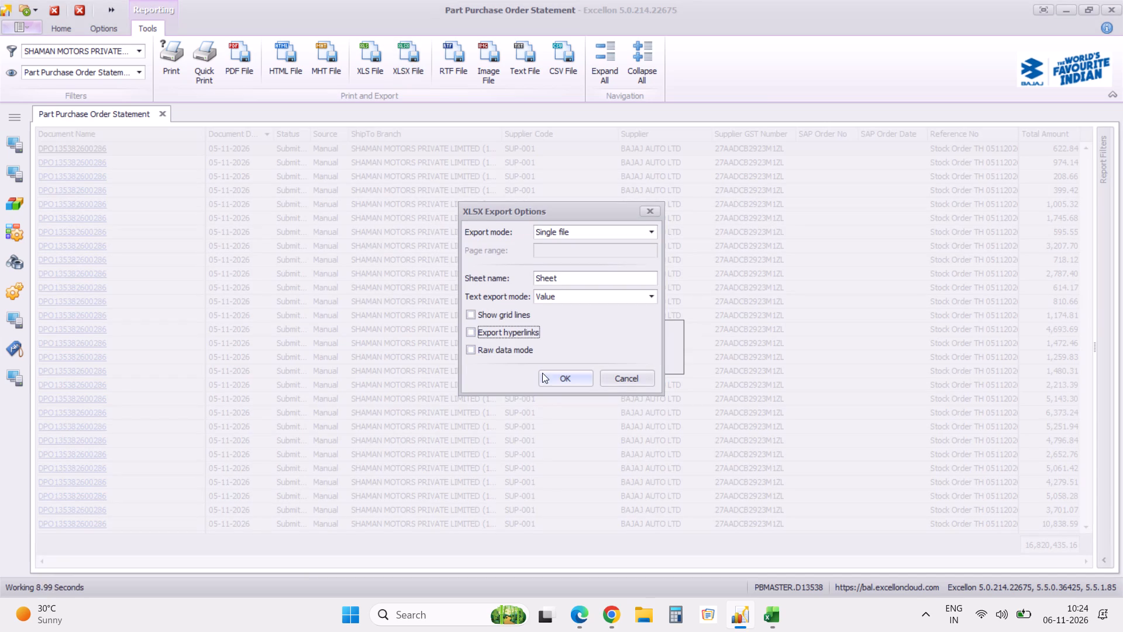
left_click(546, 373)
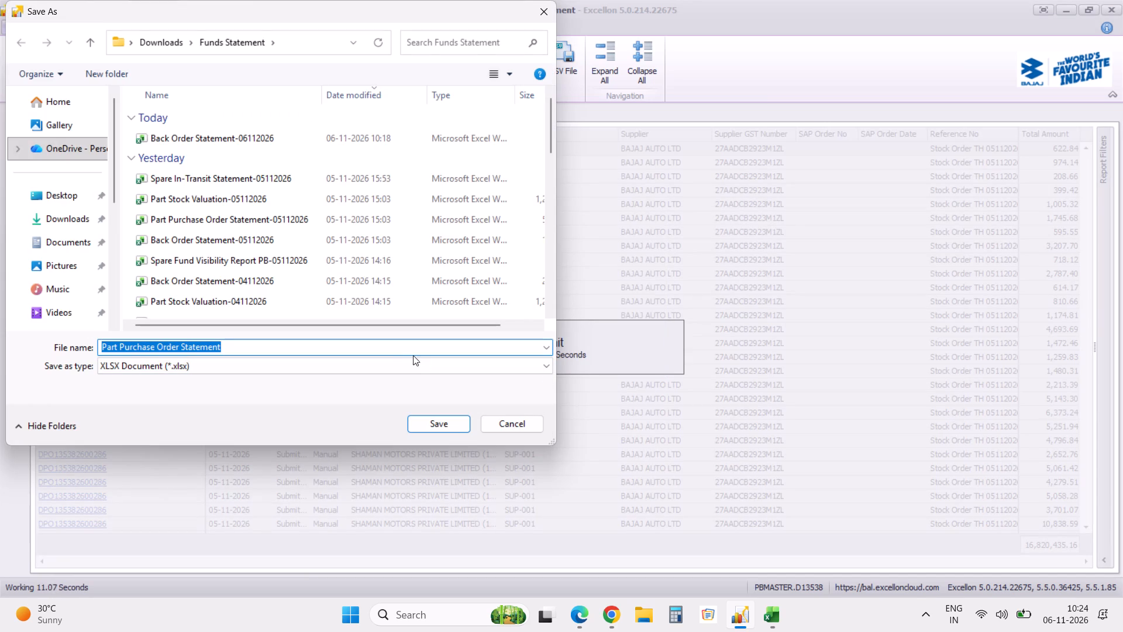
left_click(405, 347)
key("minus")
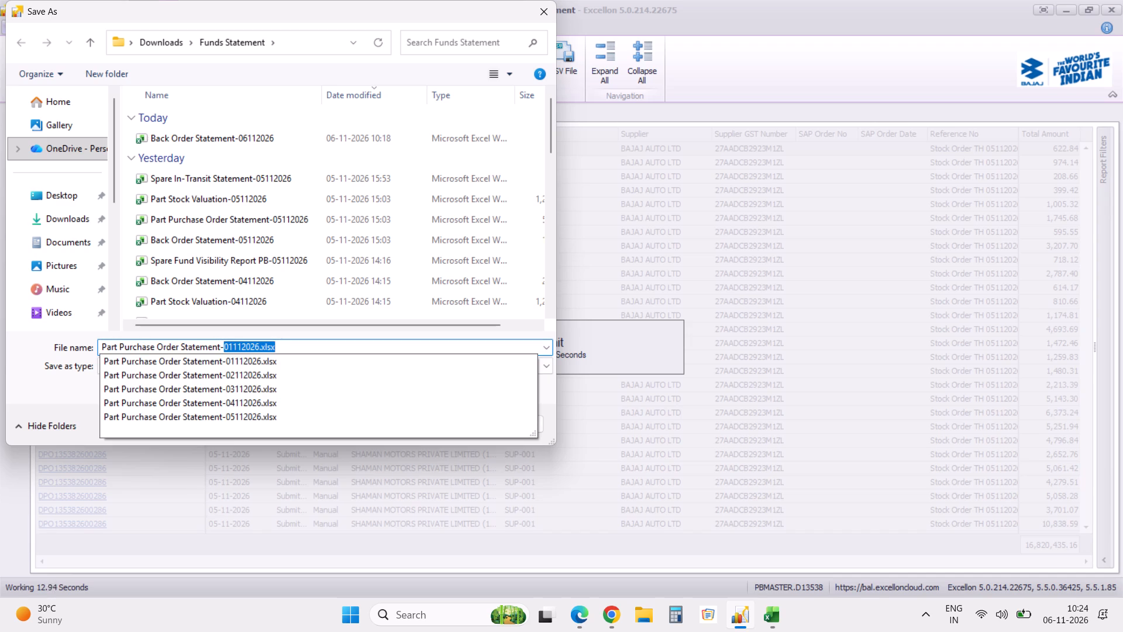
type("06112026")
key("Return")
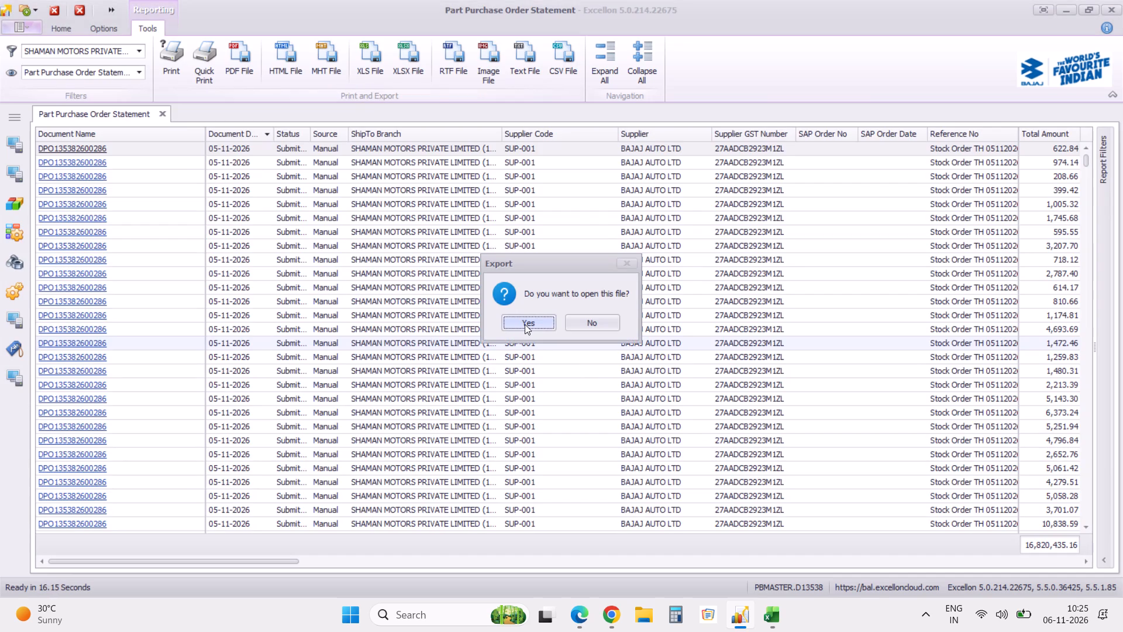
left_click(525, 324)
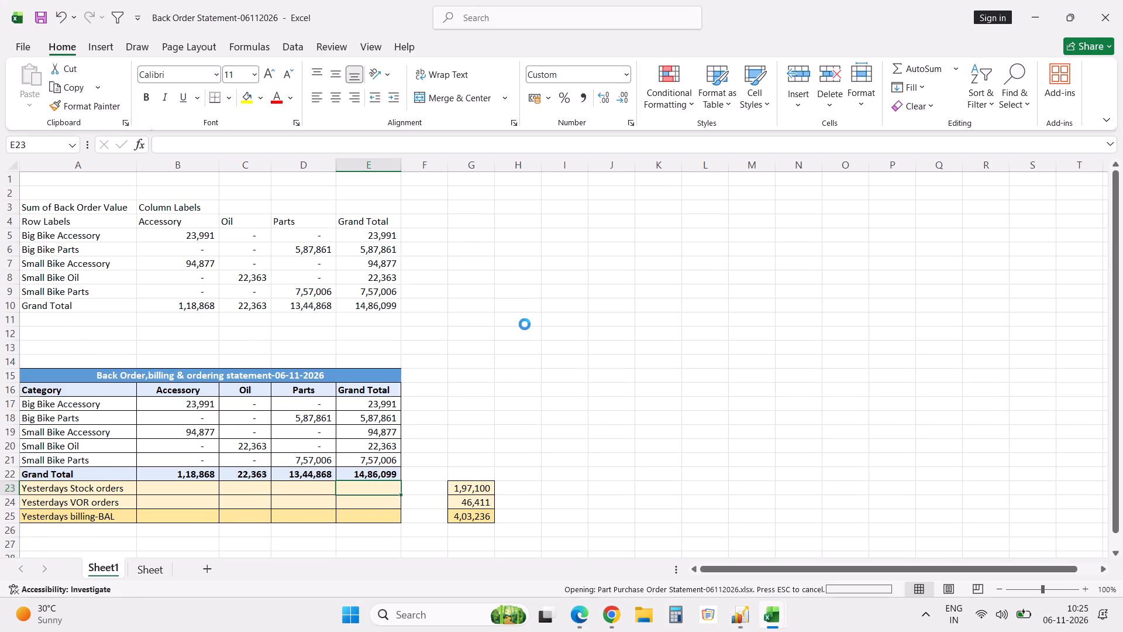
Delete the totals row 2292 below the last purchase order record.
key("ctrl+Down")
key("Down")
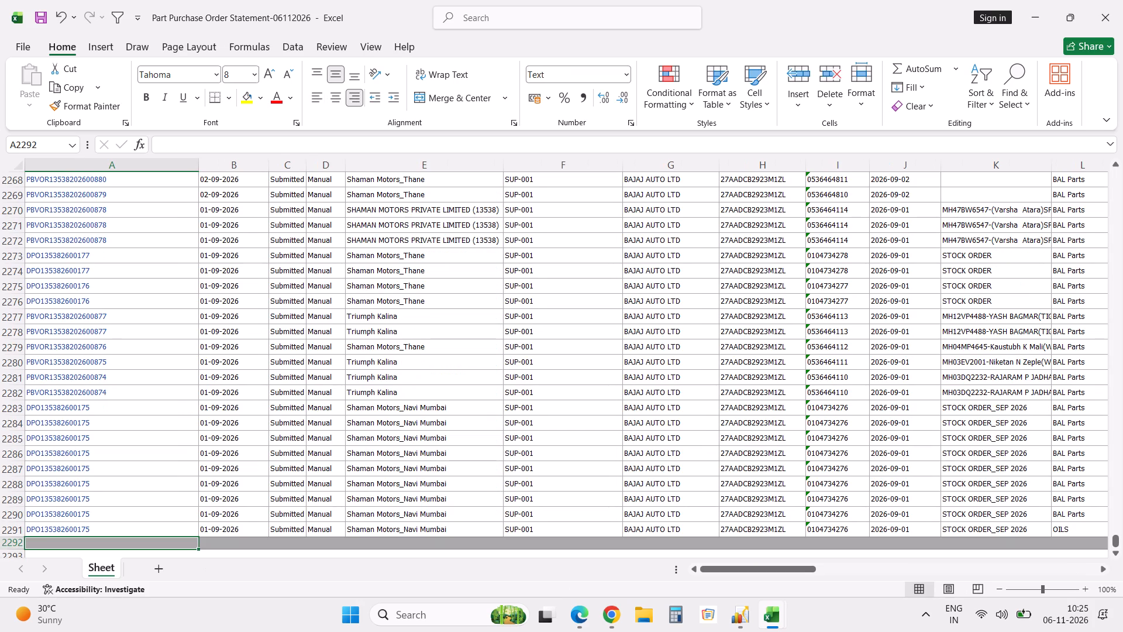
key("shift+space")
key("ctrl+minus")
key("Up")
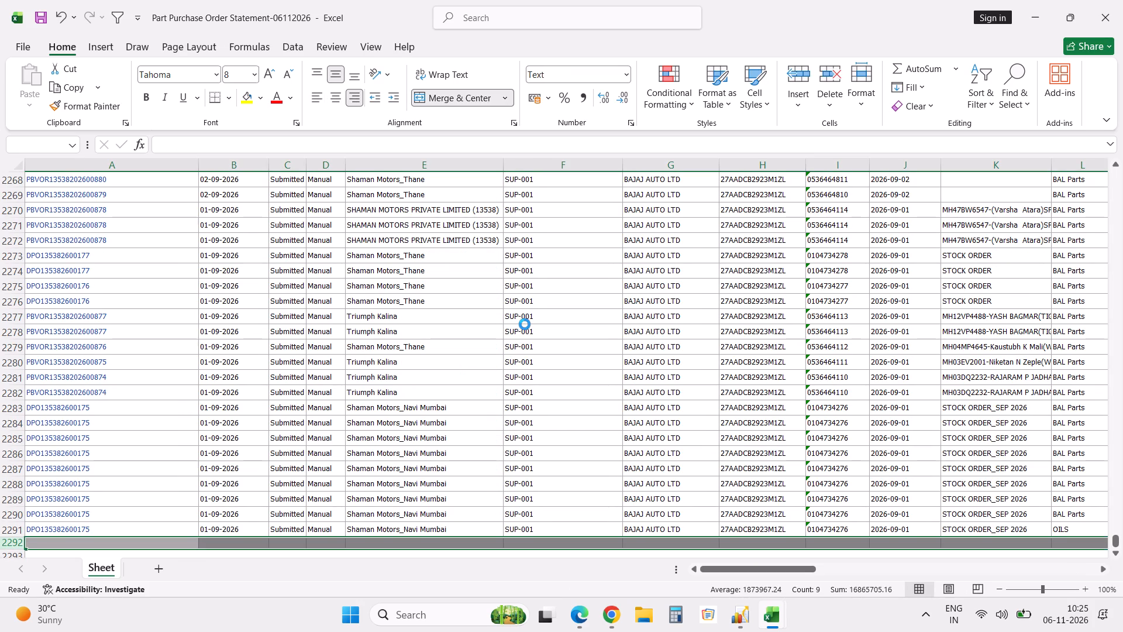
key("ctrl+Up")
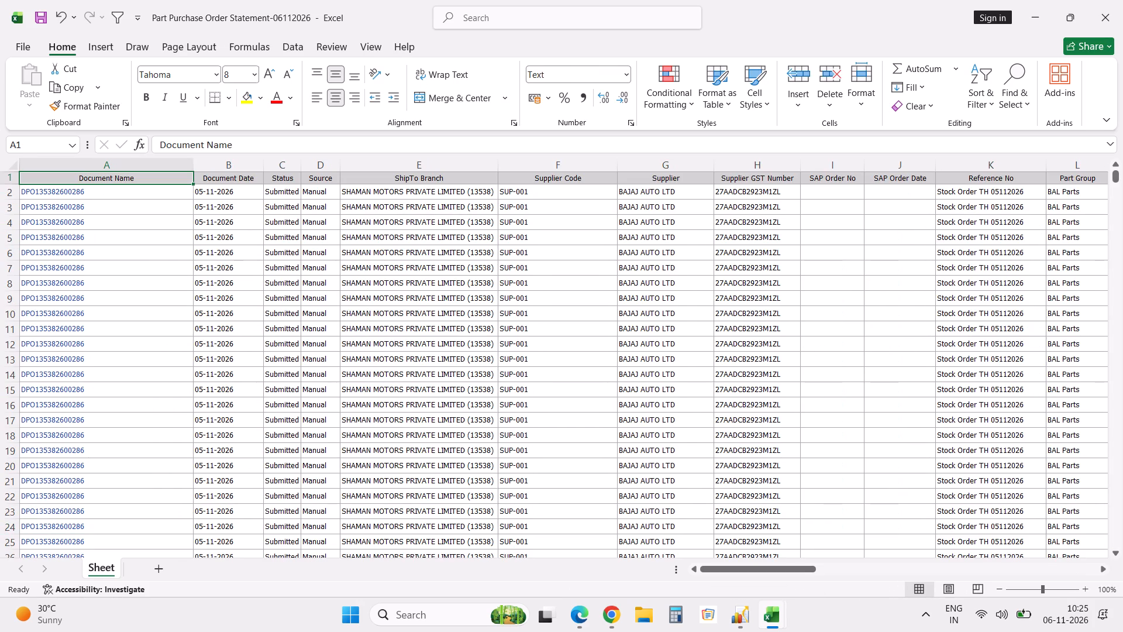
Add filters to the header row and filter SAP Order Date to 2026-11-06 only.
type("dff")
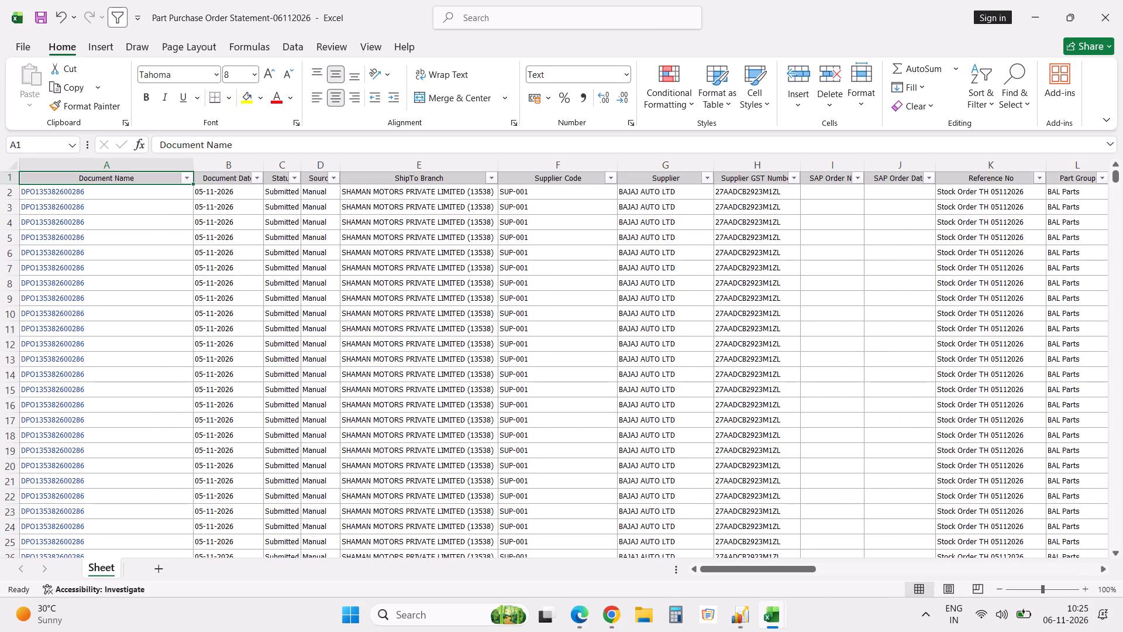
left_click(929, 178)
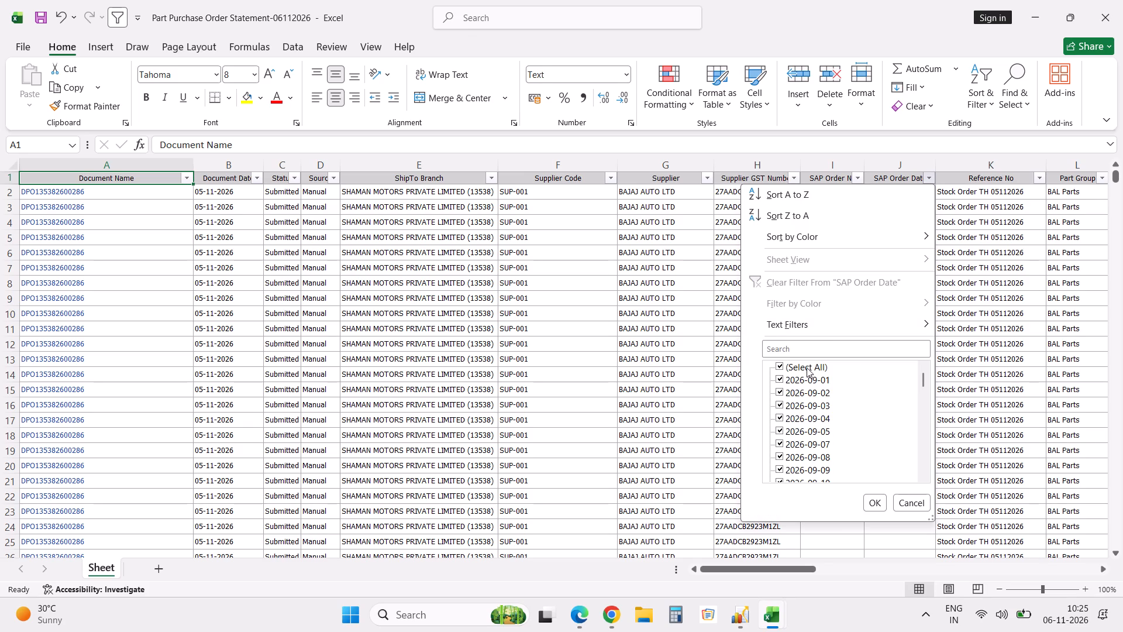
left_click(807, 366)
left_click_drag(924, 382, 924, 421)
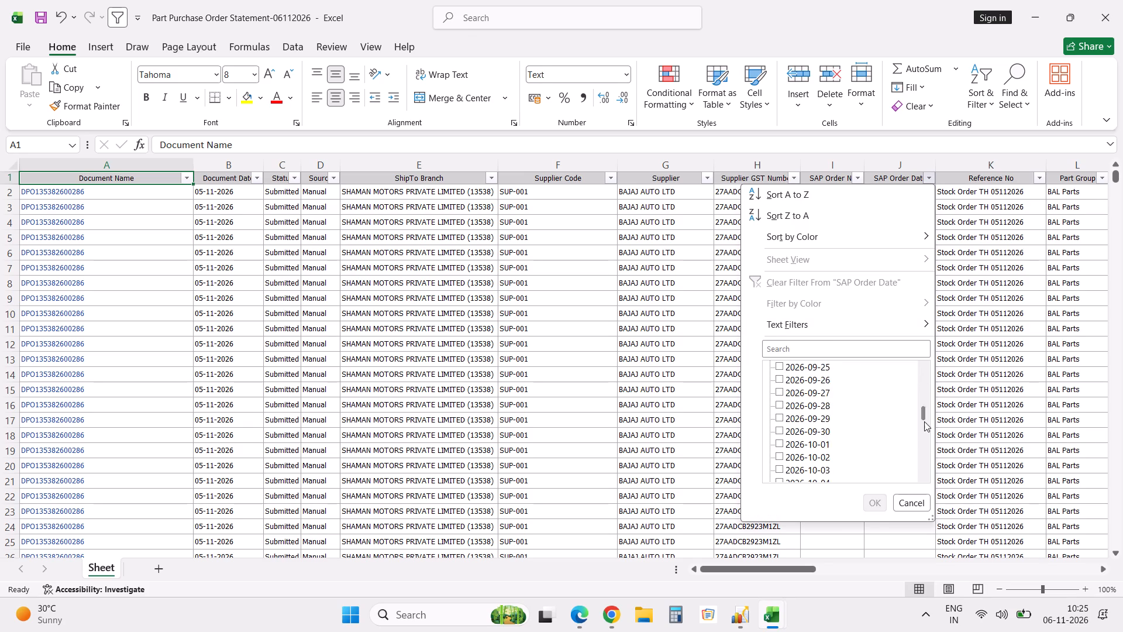
left_click_drag(924, 421, 932, 472)
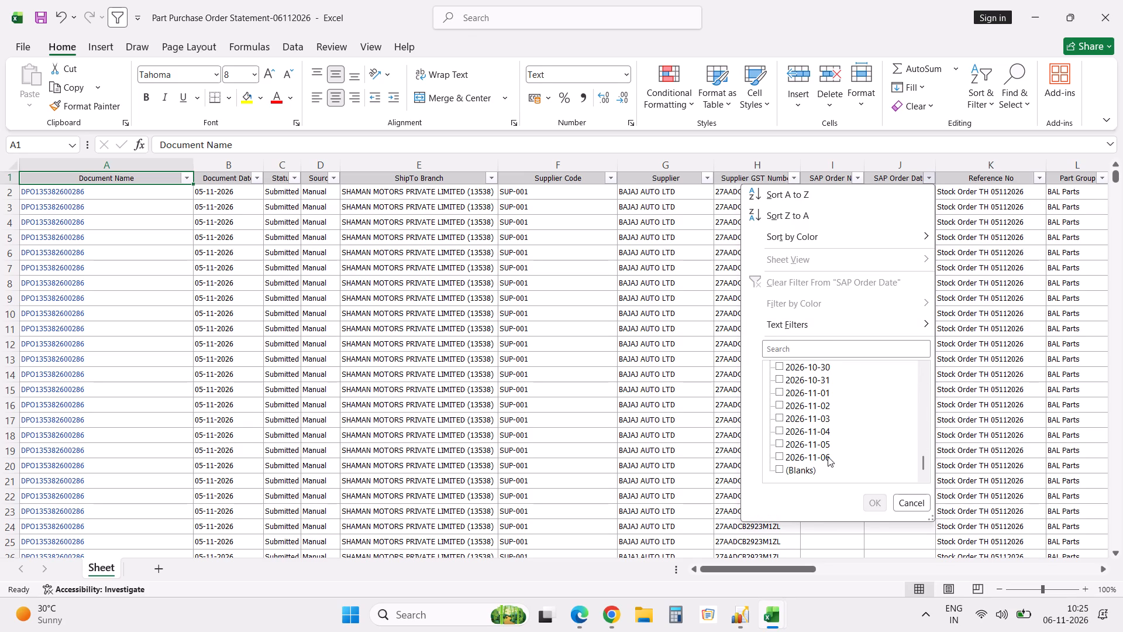
left_click(824, 458)
left_click(871, 499)
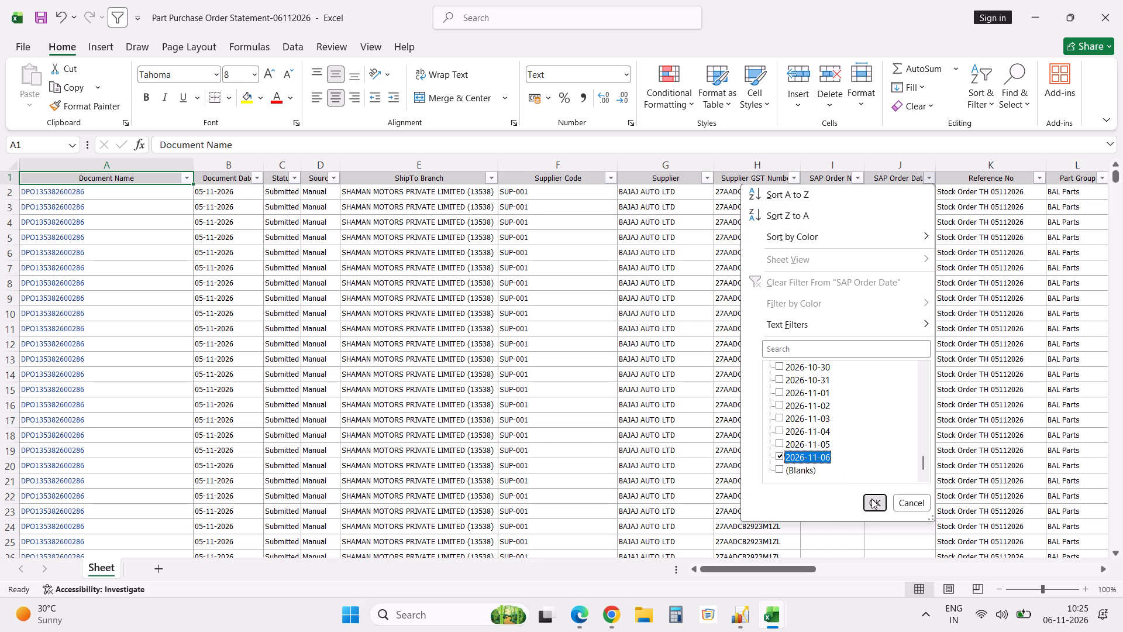
Examine the filtered 2026-11-06 orders across the part, quantity, order value, back order and GRN columns.
left_click(718, 401)
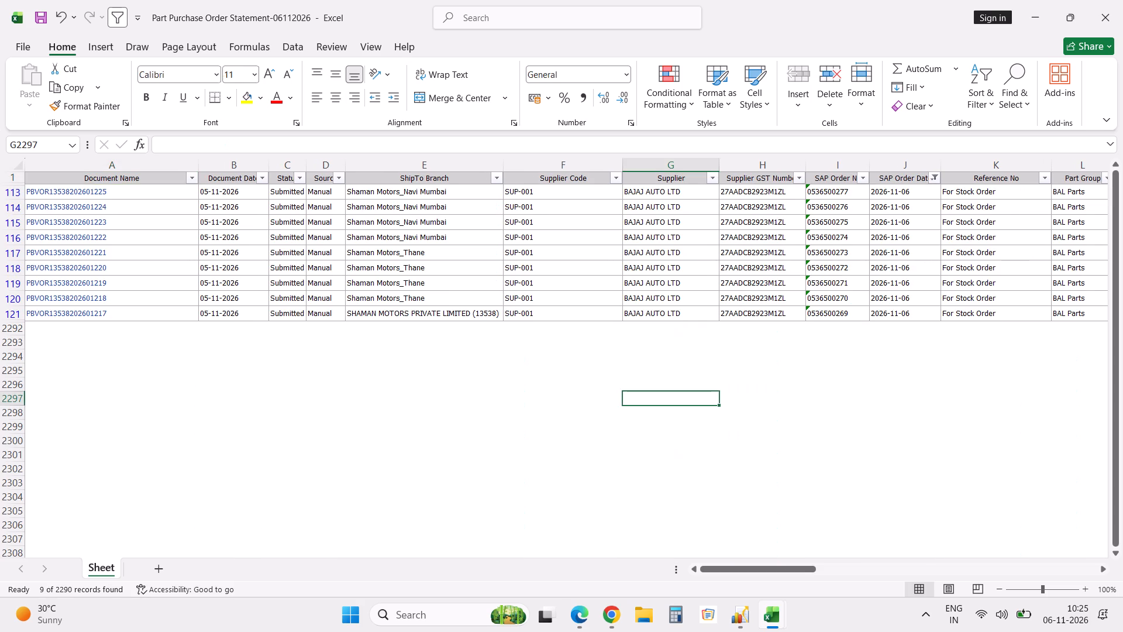
key("Right")
key("Right")
key("Right")
key("Right")
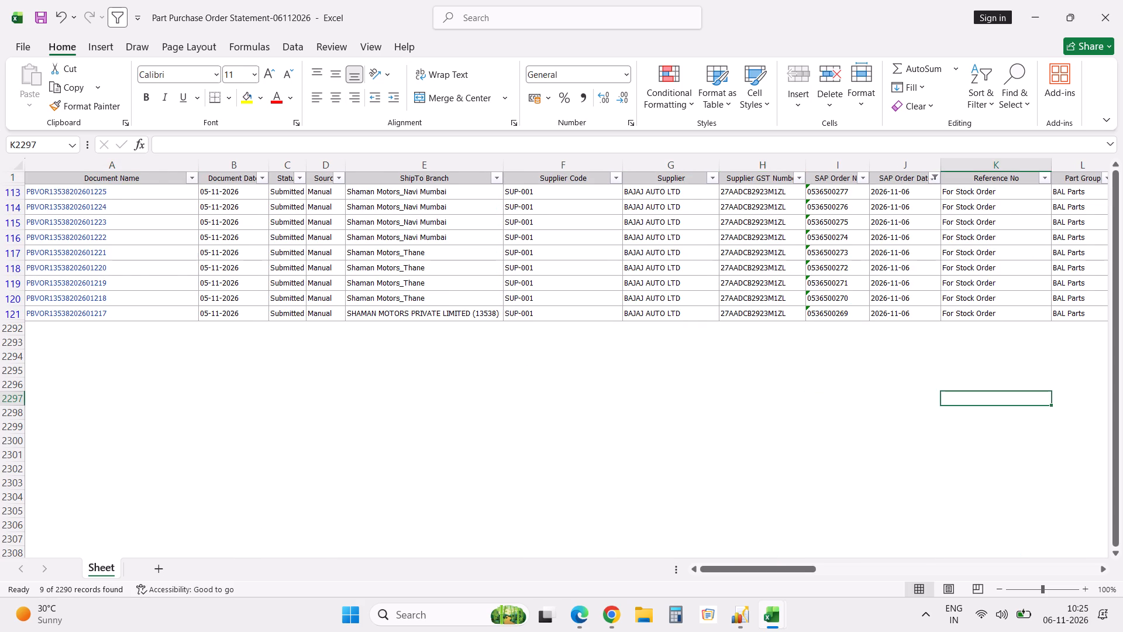
key("Right")
key("Right")
key("Right")
key("Right")
key("Right")
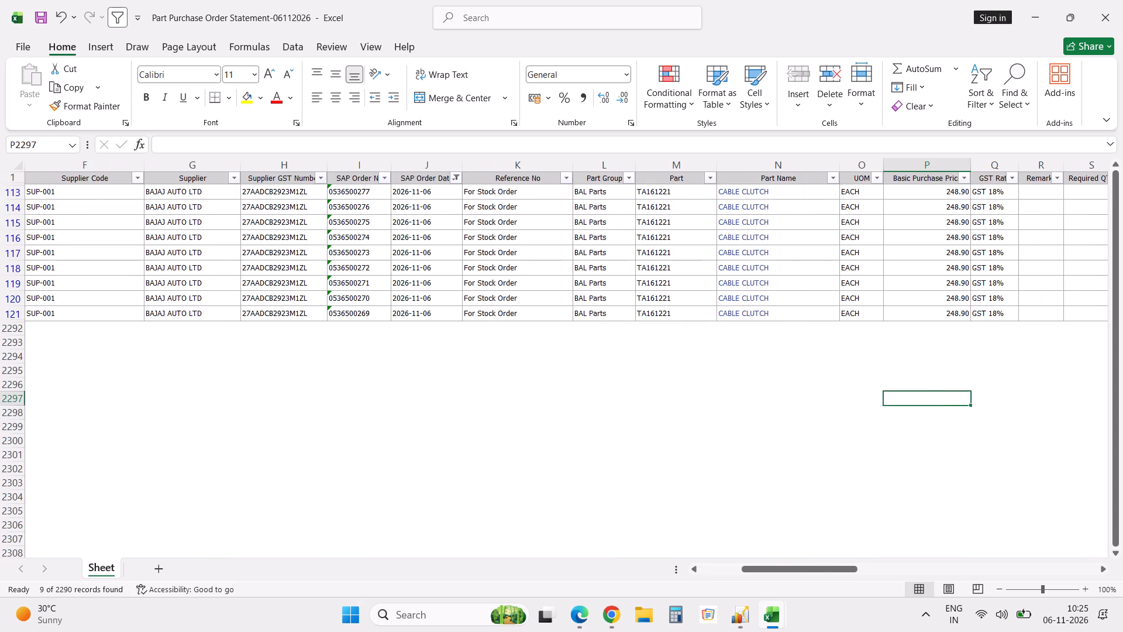
key("Right")
key("Right")
key("Right")
key("Right")
key("Right")
key("Right")
key("Right")
key("Right")
key("Right")
key("Right")
key("Right")
key("Right")
key("Right")
key("Right")
key("Right")
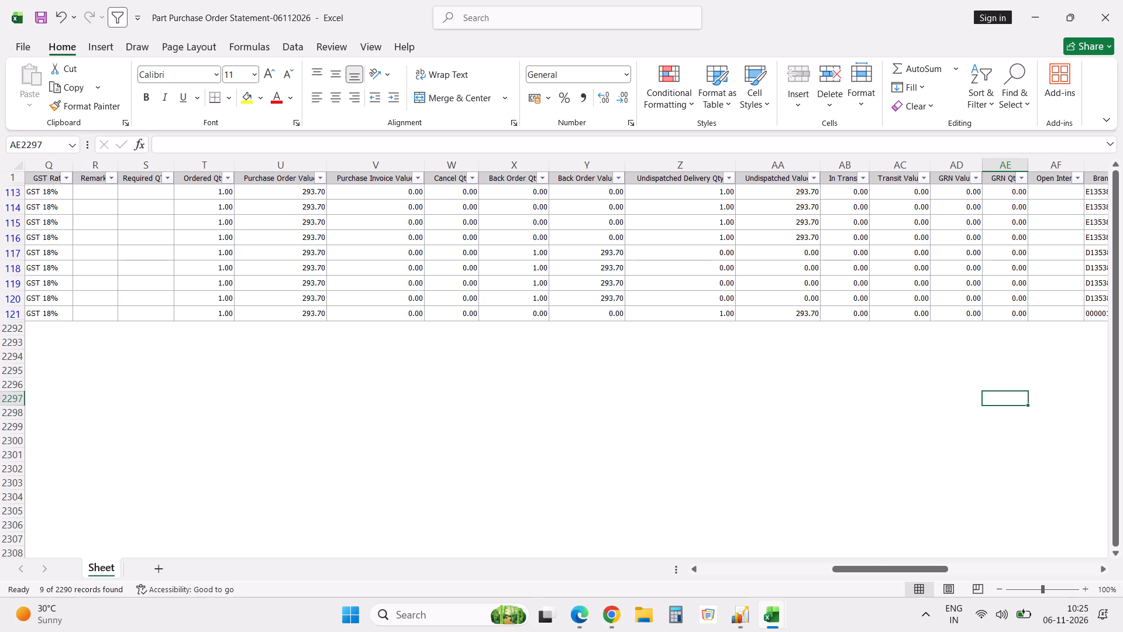
key("Left")
key("Left")
key("Left")
key("Left")
key("Left")
key("Left")
key("Left")
key("Left")
key("Left")
key("Left")
key("Left")
key("Left")
key("Left")
key("Left")
key("Left")
key("Left")
key("Left")
key("Left")
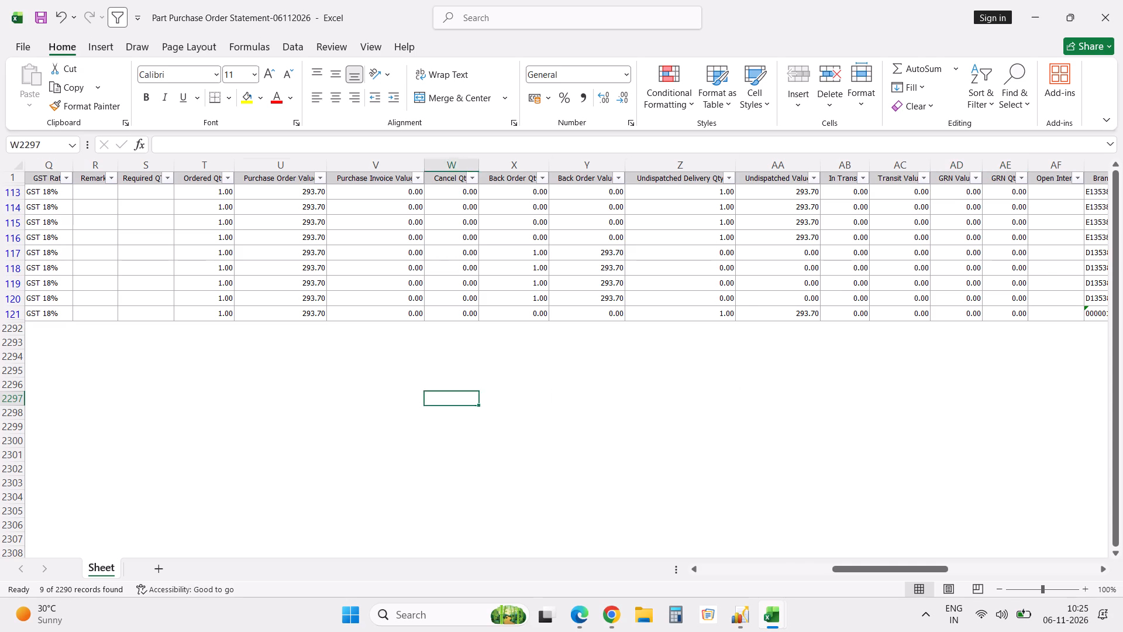
key("Left")
key("Left")
key("Left")
key("Left")
key("Left")
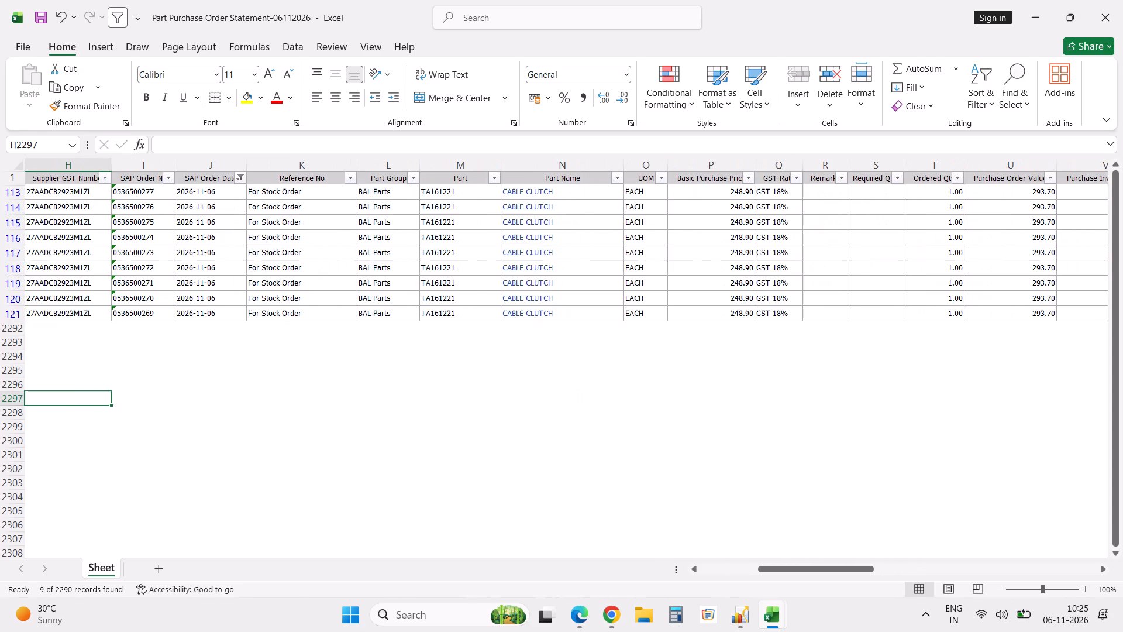
key("Left")
key("Left")
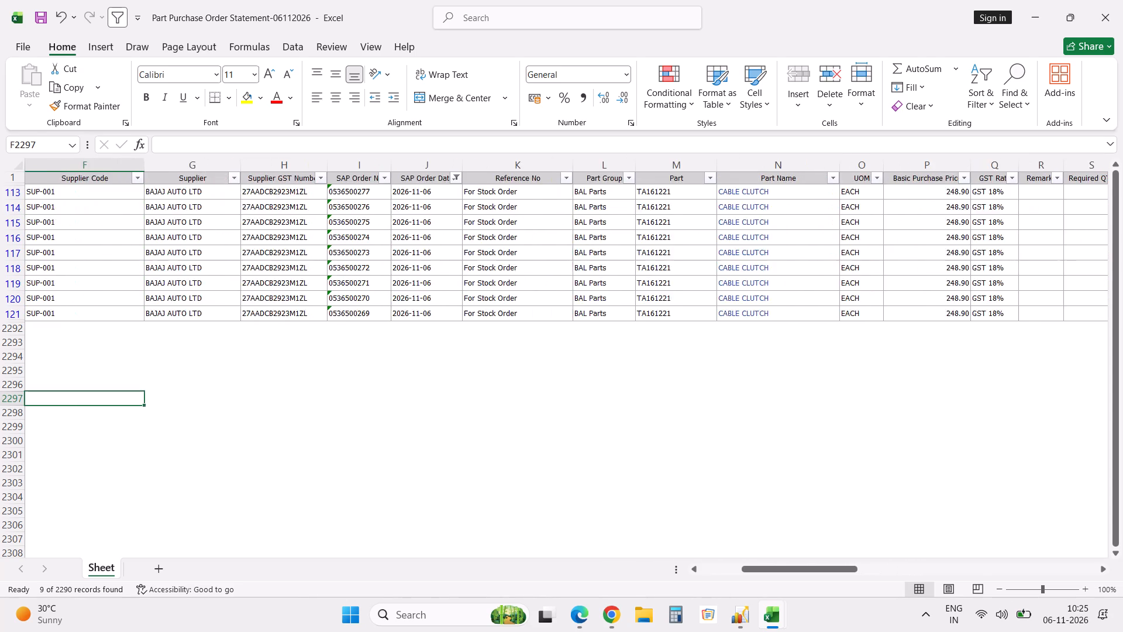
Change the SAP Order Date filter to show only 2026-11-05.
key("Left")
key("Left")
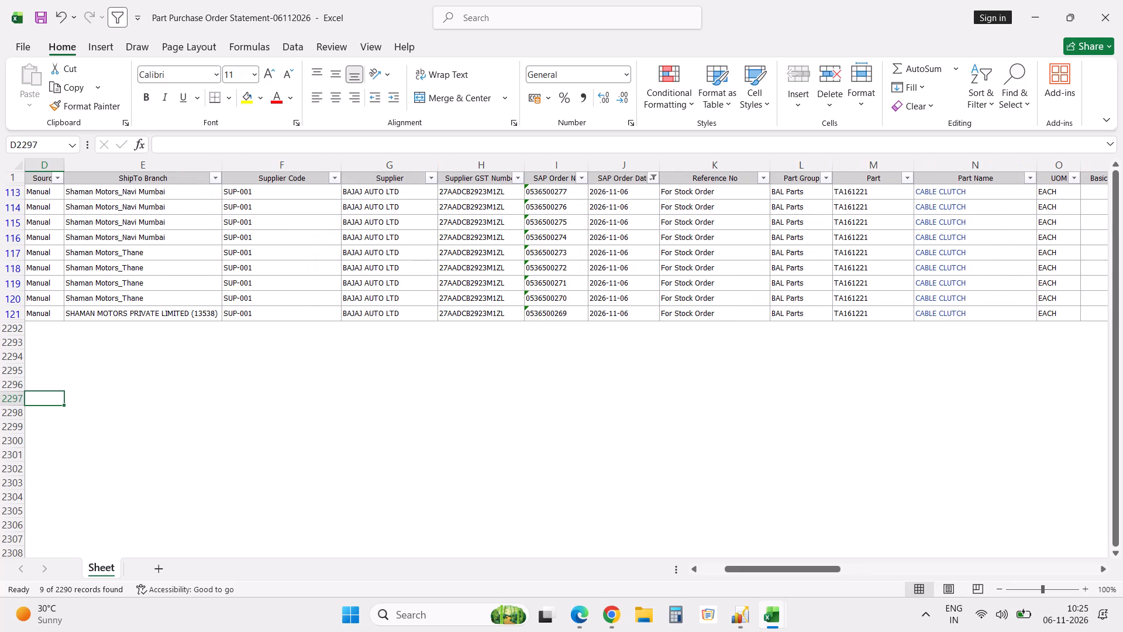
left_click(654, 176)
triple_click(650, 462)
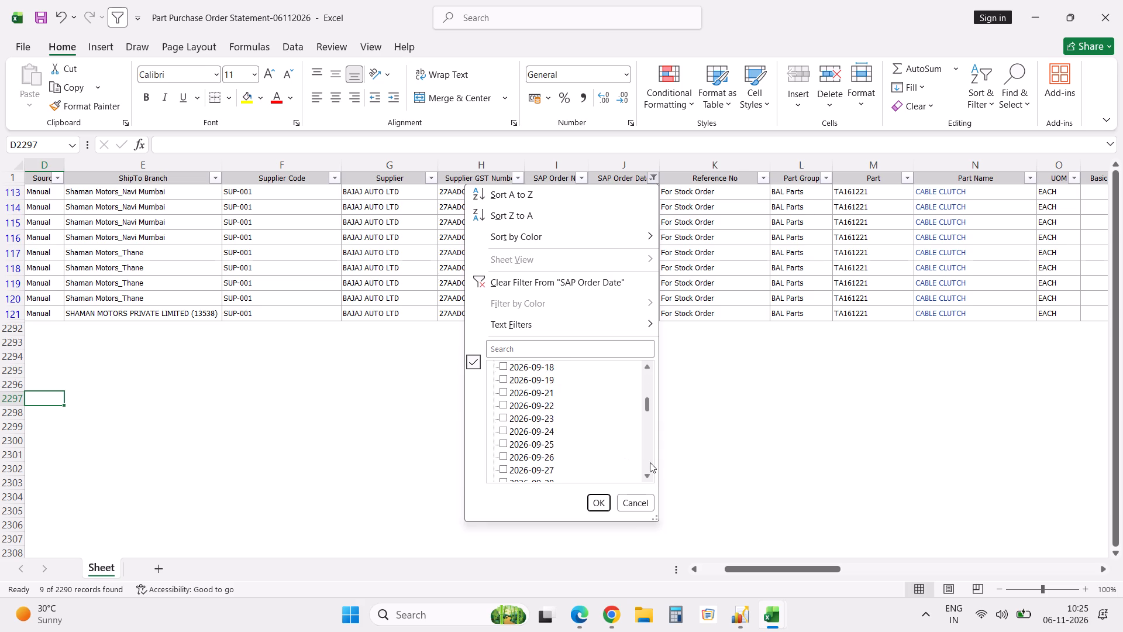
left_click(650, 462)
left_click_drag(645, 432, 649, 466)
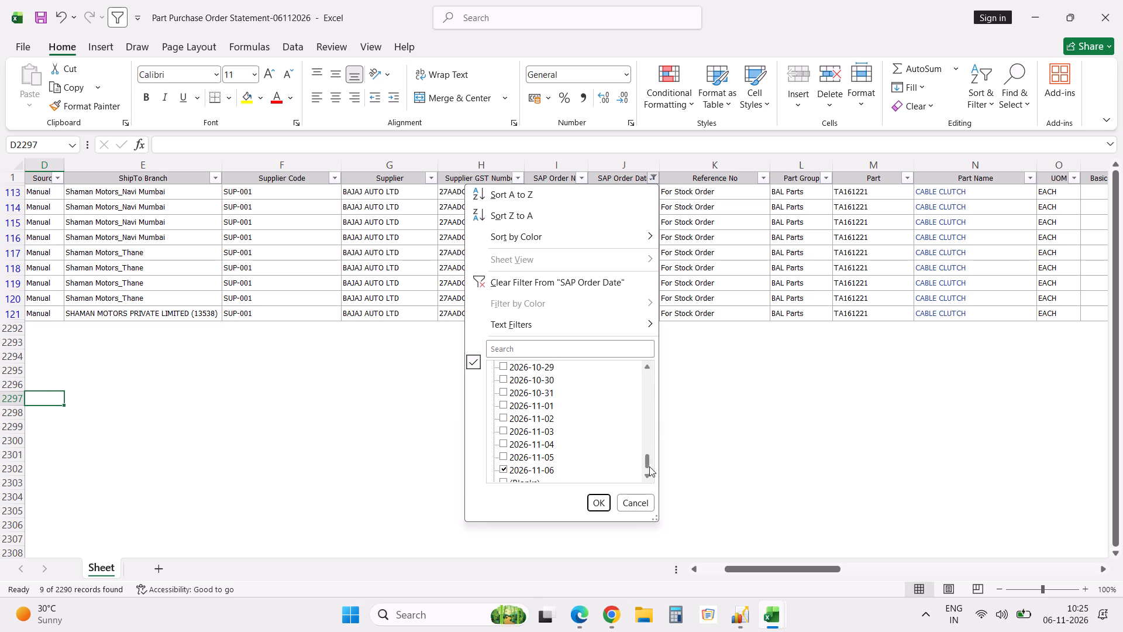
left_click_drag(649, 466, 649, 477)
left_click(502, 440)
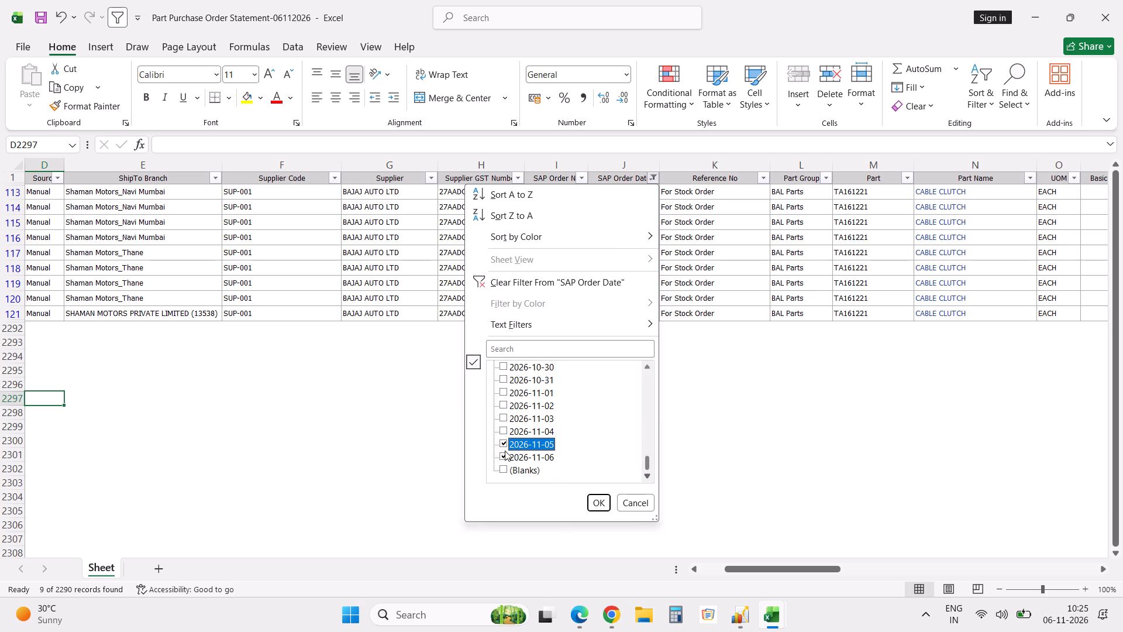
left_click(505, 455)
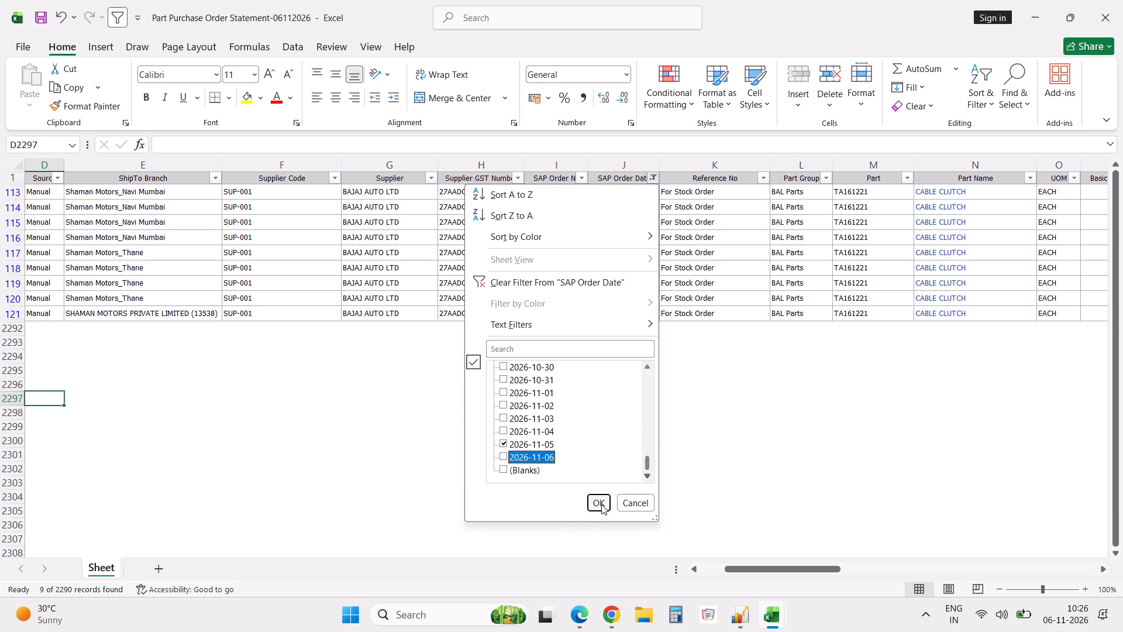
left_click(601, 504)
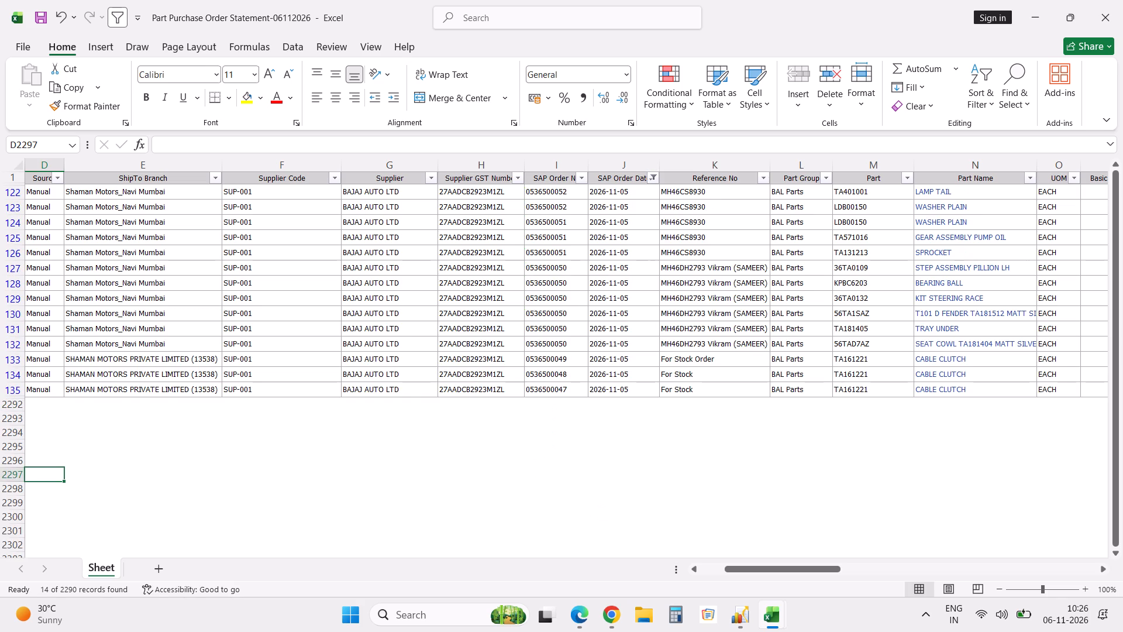
Select the Total Amount values of the filtered 2026-11-05 orders to check their sum.
scroll(550, 486, "up", 3)
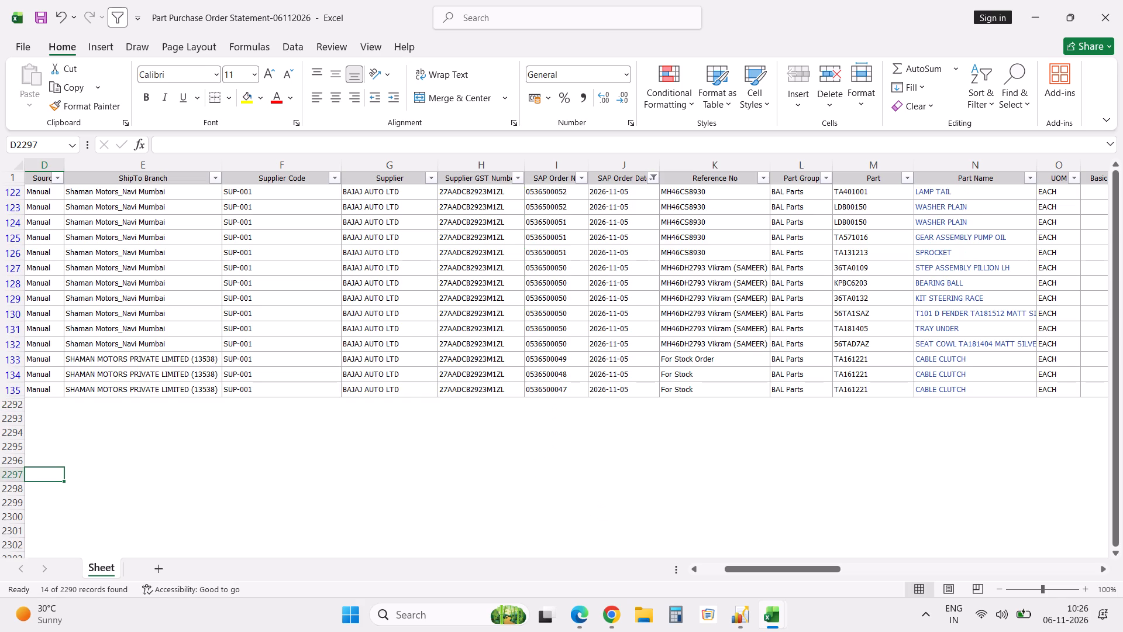
scroll(550, 486, "up", 2)
left_click(550, 486)
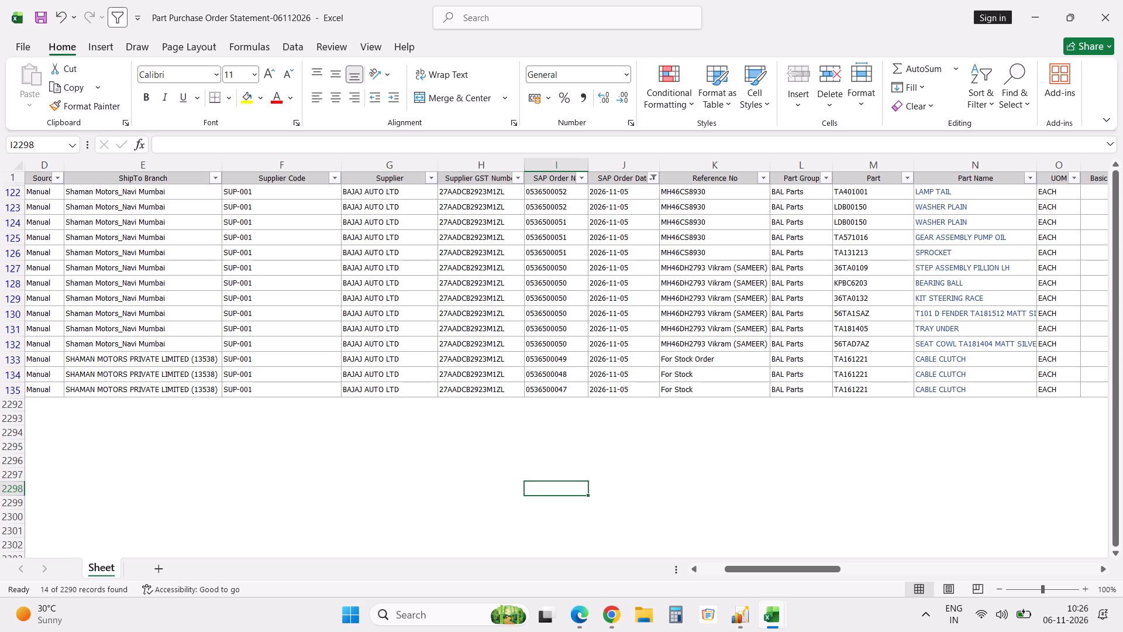
left_click(693, 181)
key("ctrl+Right")
key("Down")
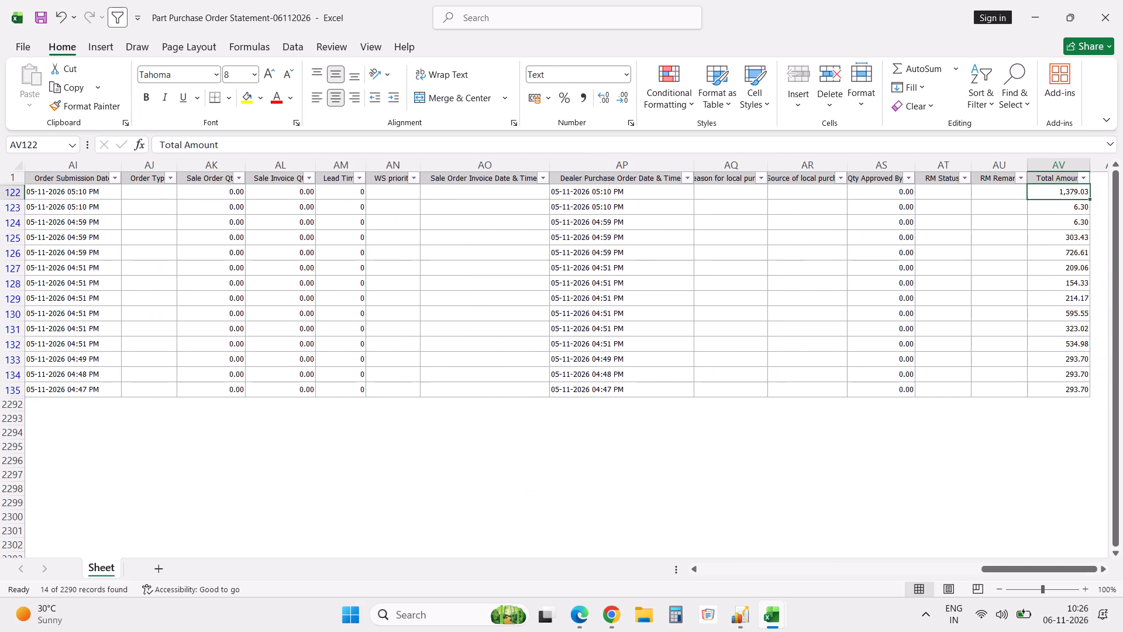
key("ctrl+shift+Down")
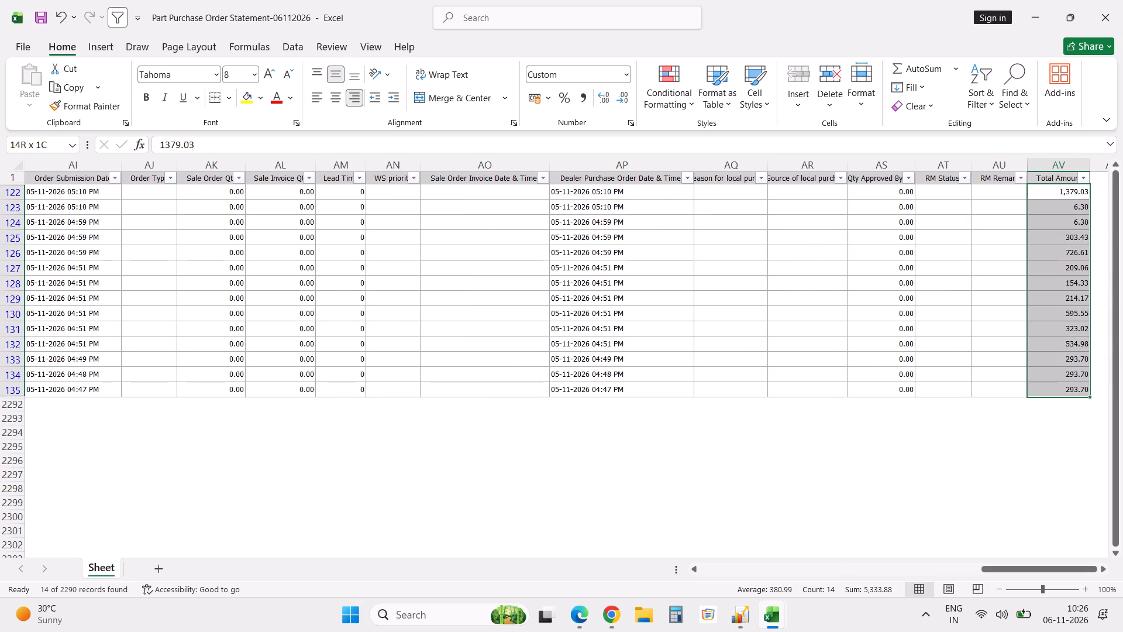
key("Up")
key("ctrl+Left")
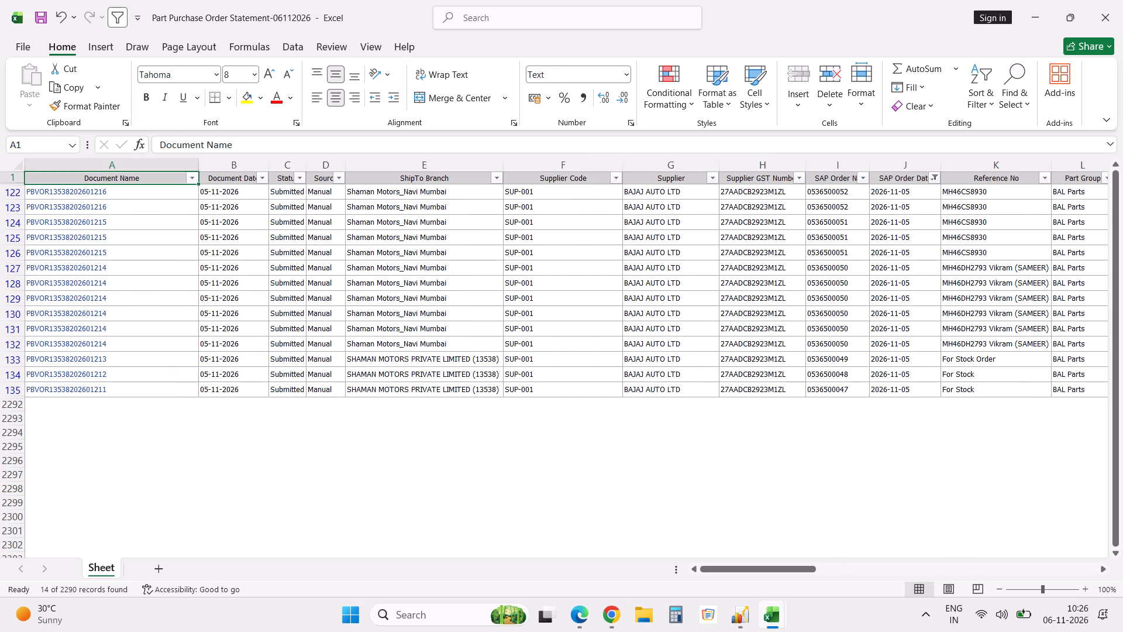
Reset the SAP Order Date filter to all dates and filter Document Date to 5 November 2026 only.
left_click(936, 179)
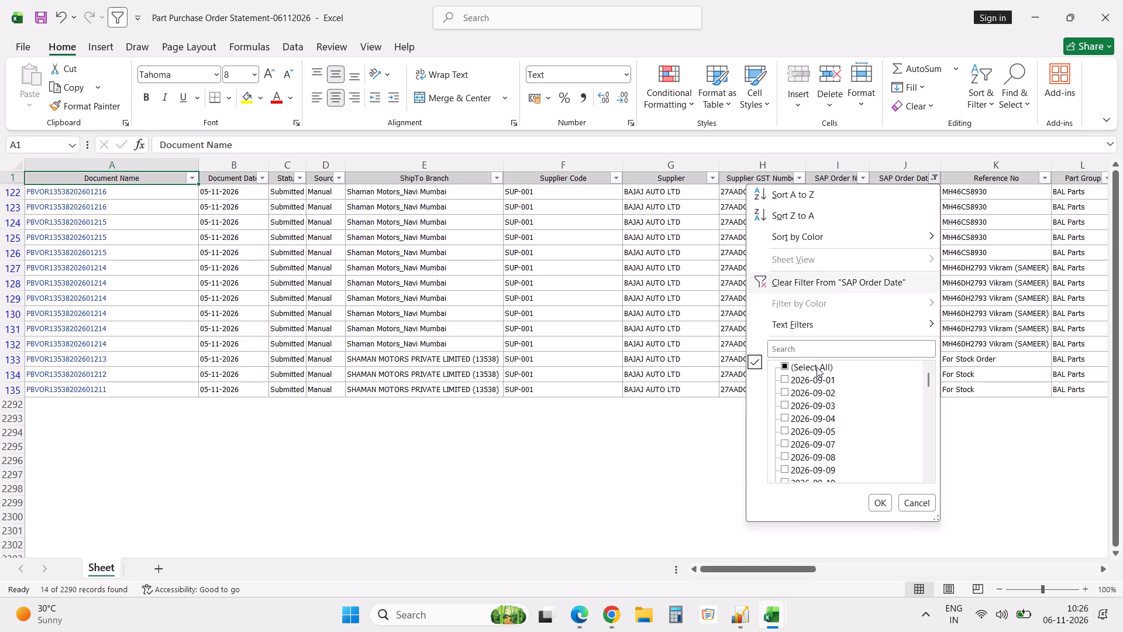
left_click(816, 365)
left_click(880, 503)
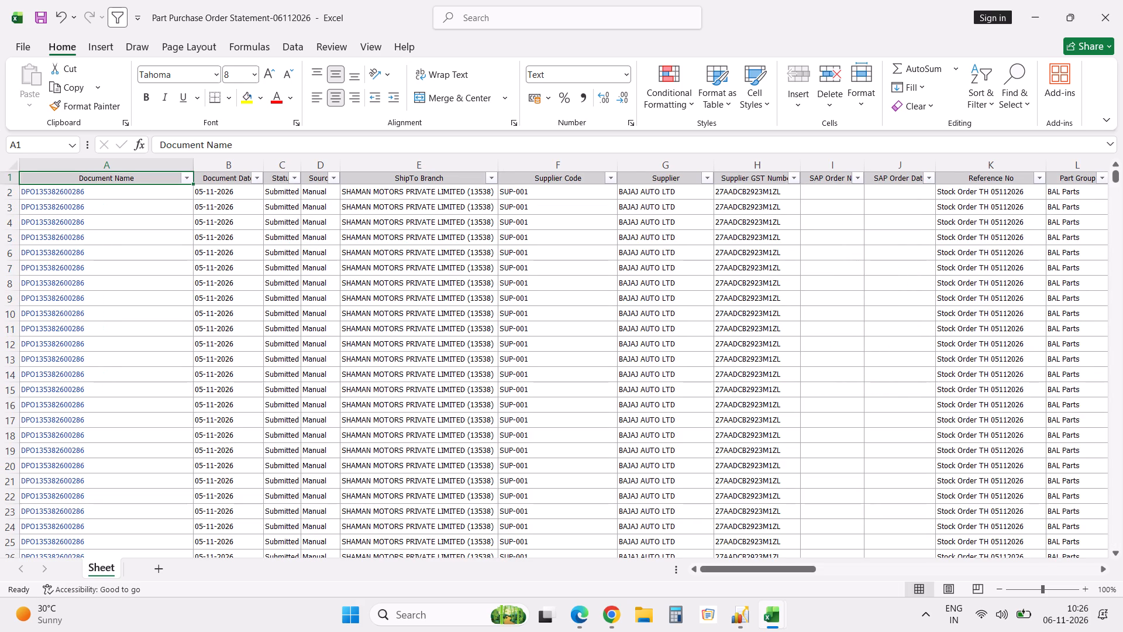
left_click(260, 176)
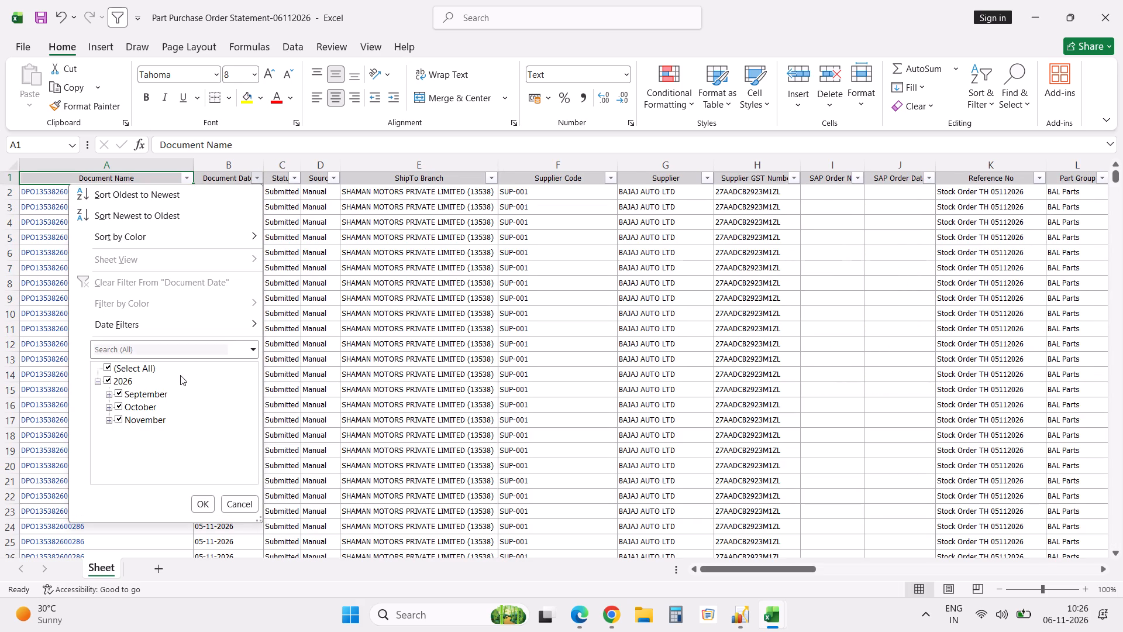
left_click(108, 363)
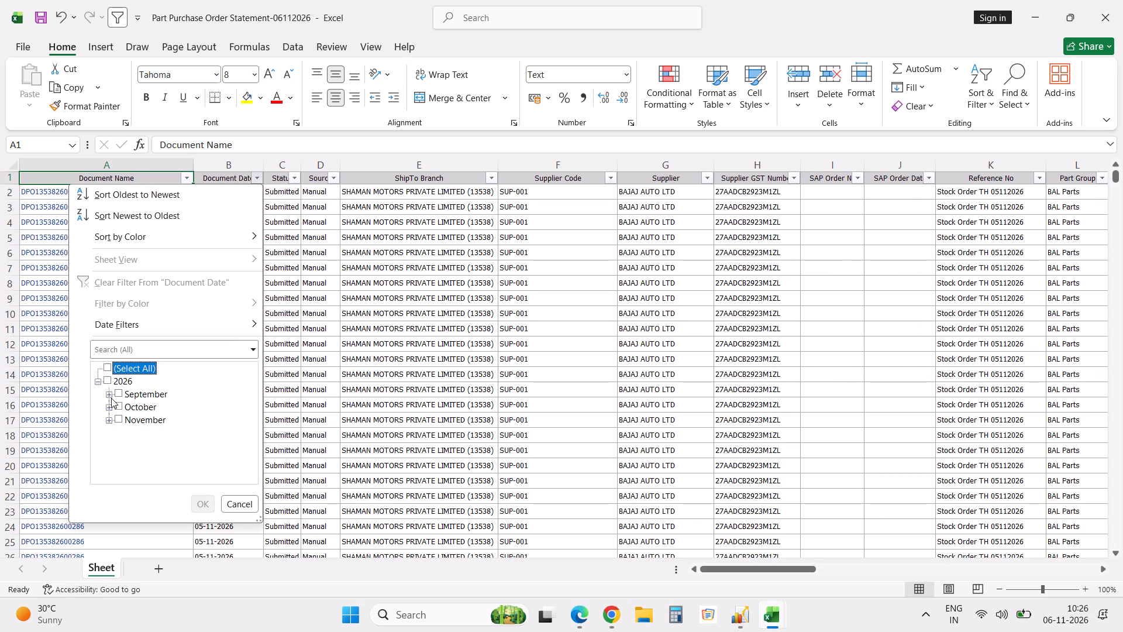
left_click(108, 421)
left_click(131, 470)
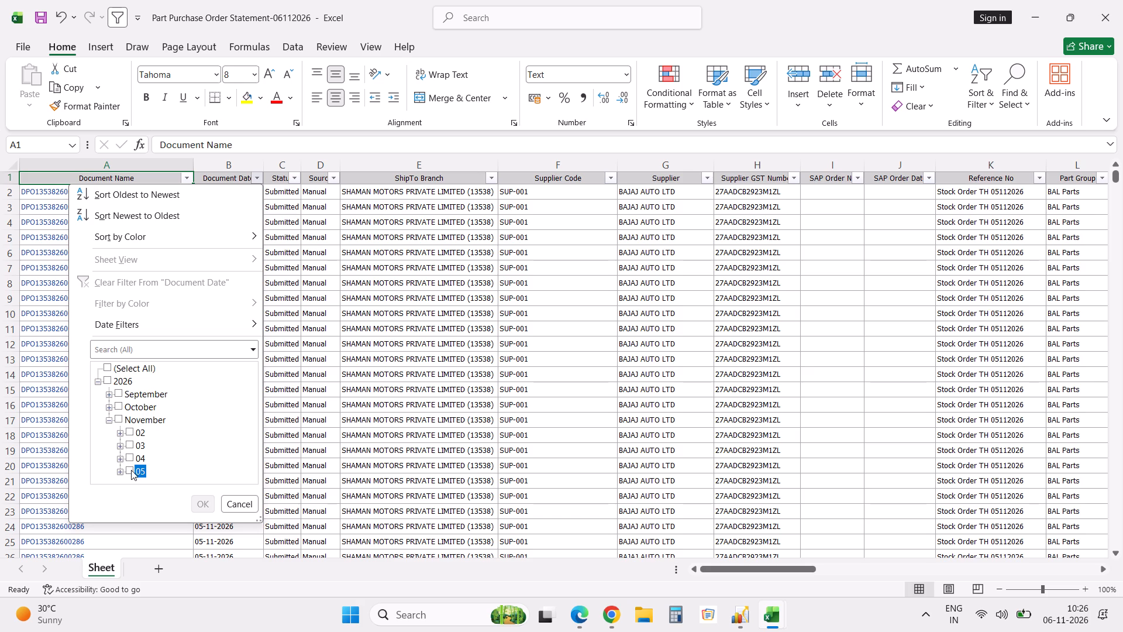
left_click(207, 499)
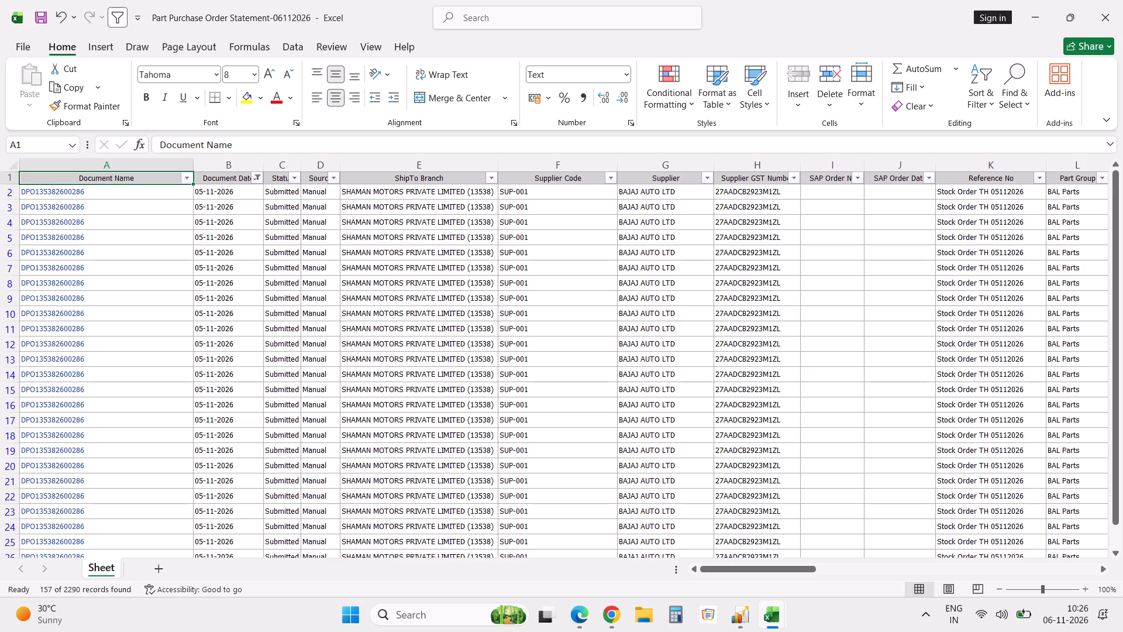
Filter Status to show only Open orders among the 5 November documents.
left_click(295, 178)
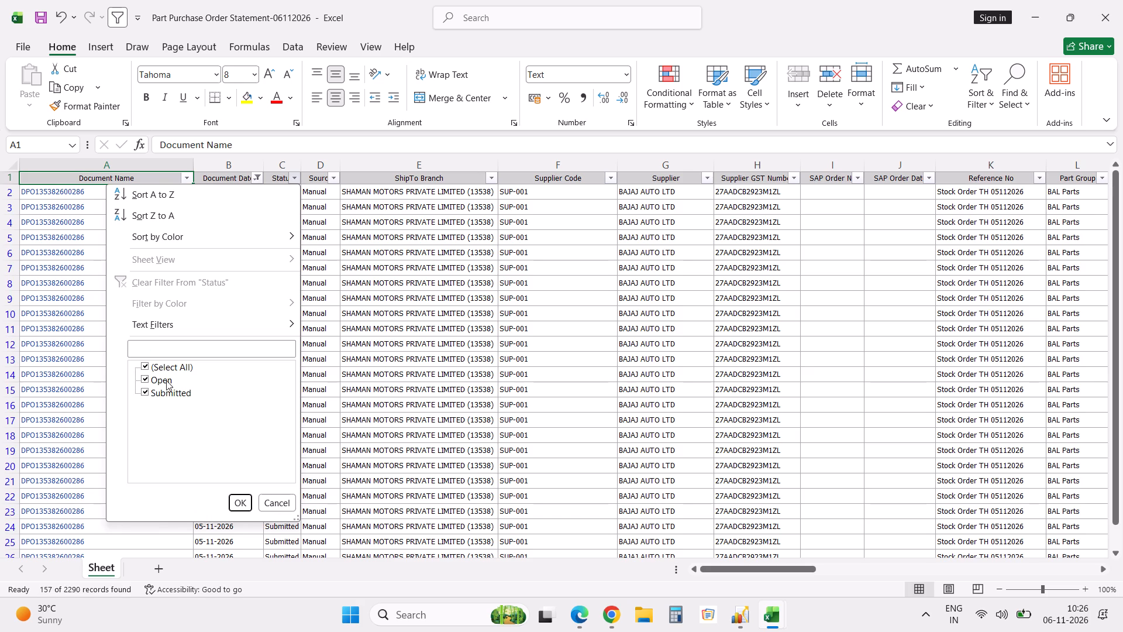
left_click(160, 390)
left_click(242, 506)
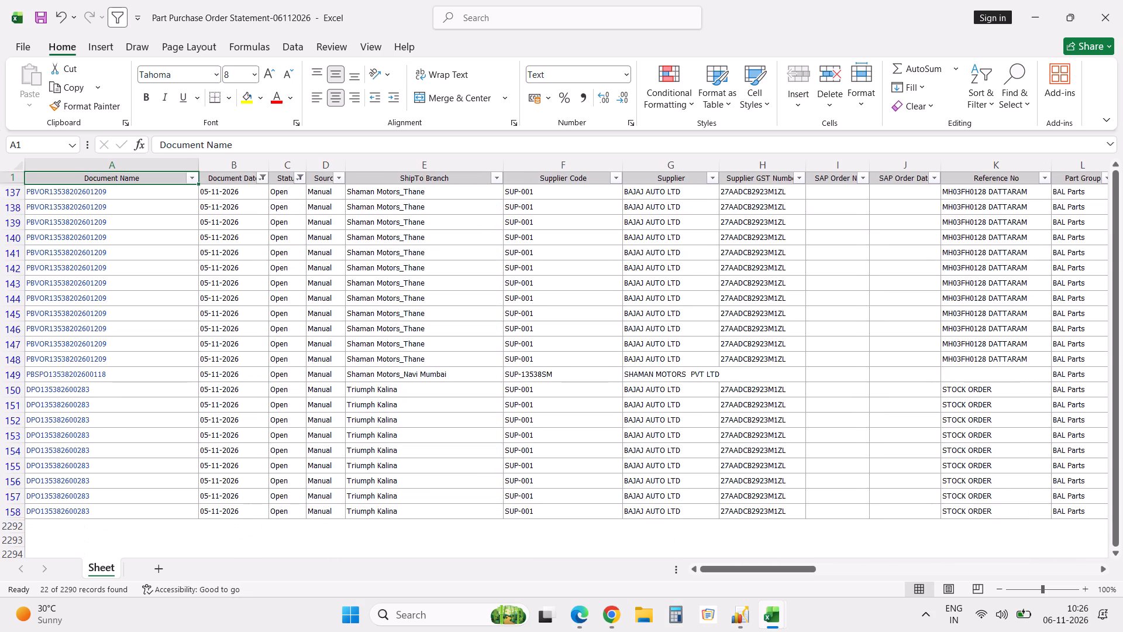
Examine the open 5 November orders across the branch, reference, part, quantity, purchase order value and back order columns.
left_click(390, 331)
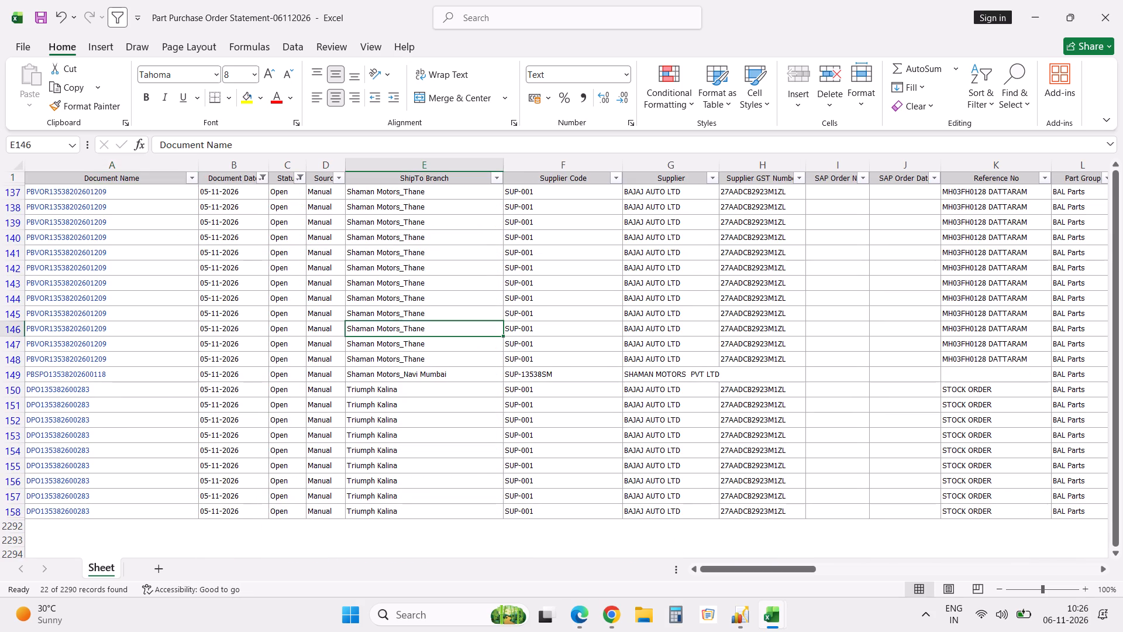
key("Right")
key("Right")
key("Right")
key("Right")
key("Right")
key("Right")
key("Right")
key("Right")
key("Right")
key("Right")
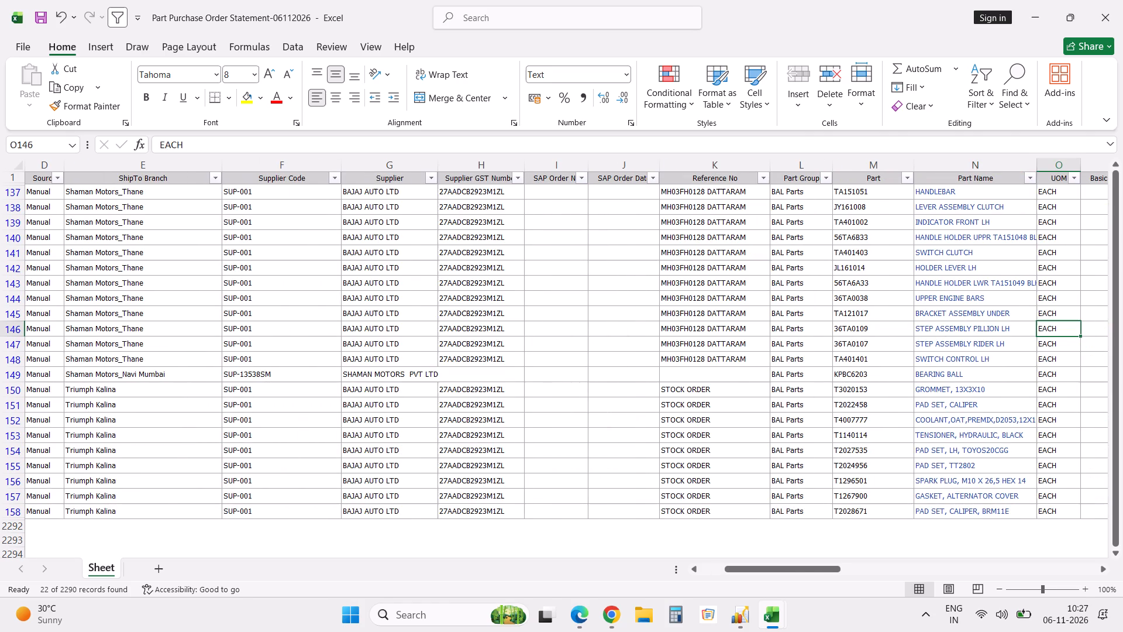
key("Right")
key("Right")
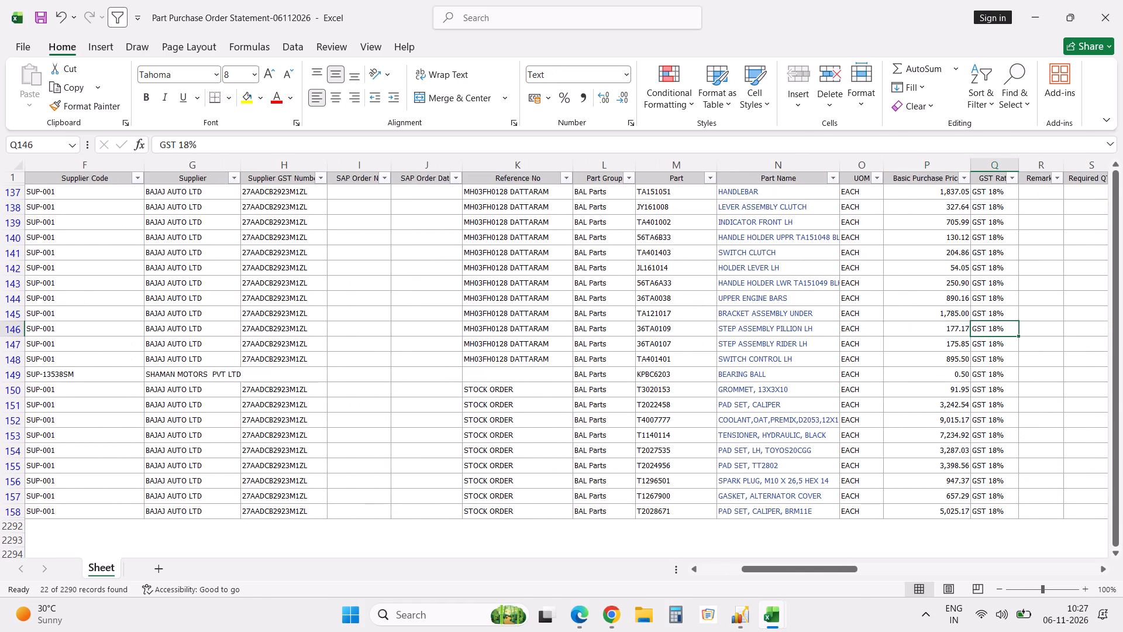
key("Right")
key("Right")
key("Right")
key("Right")
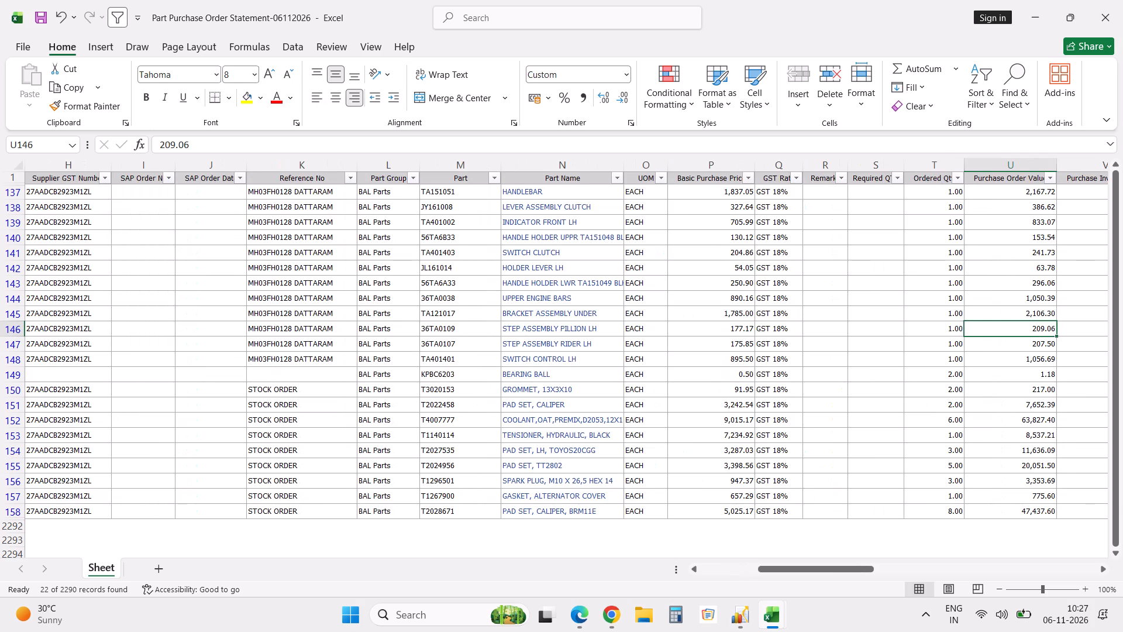
key("Right")
key("Right")
key("Right")
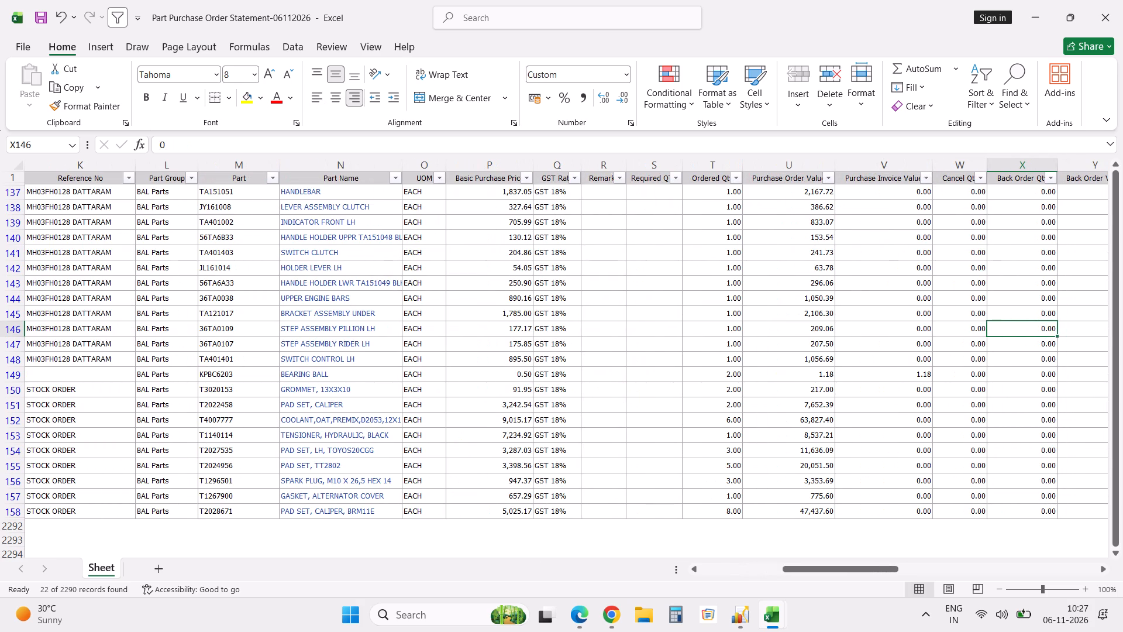
key("Left")
key("Left")
key("Left")
key("Left")
key("Left")
key("Left")
key("Left")
key("Left")
key("Left")
key("Left")
key("Left")
key("Left")
key("Left")
key("Left")
key("Left")
key("Left")
key("Left")
key("Left")
key("Left")
key("Left")
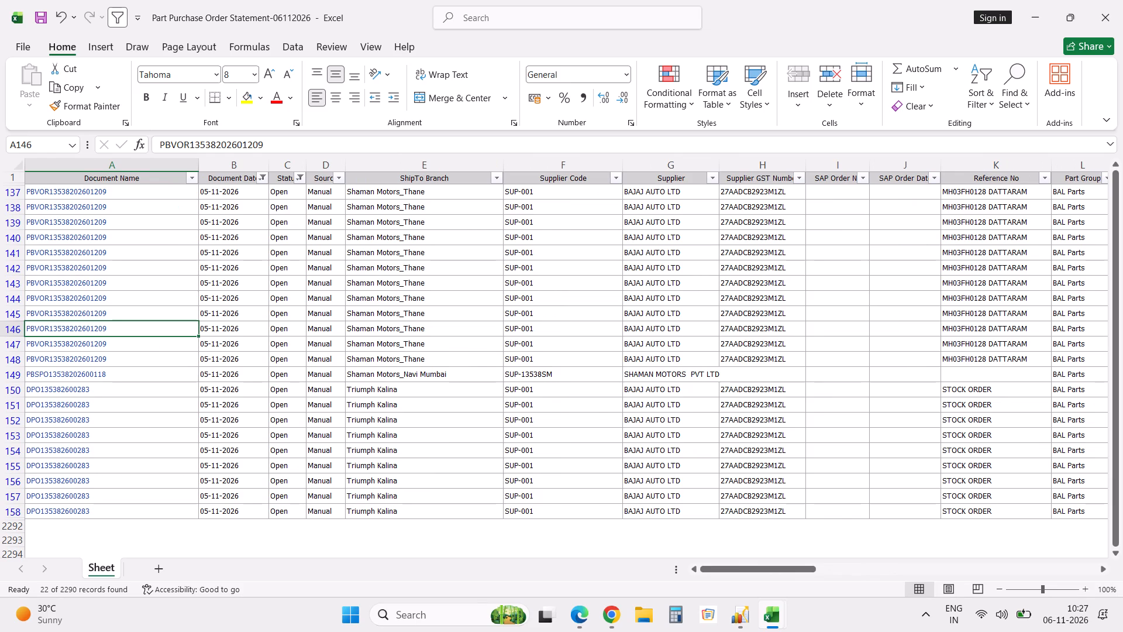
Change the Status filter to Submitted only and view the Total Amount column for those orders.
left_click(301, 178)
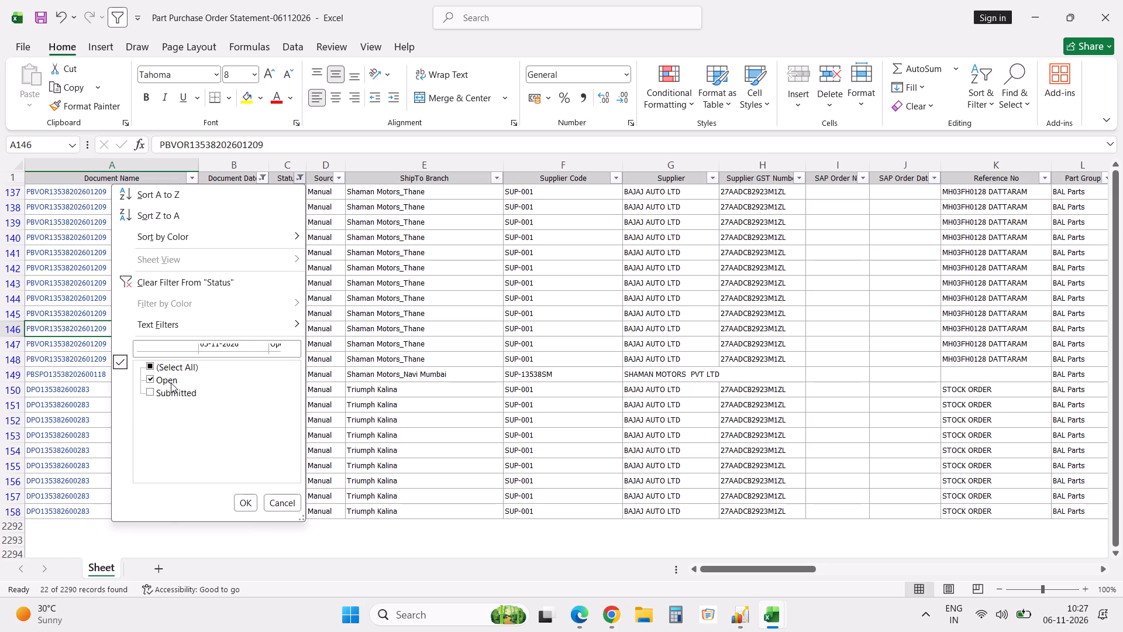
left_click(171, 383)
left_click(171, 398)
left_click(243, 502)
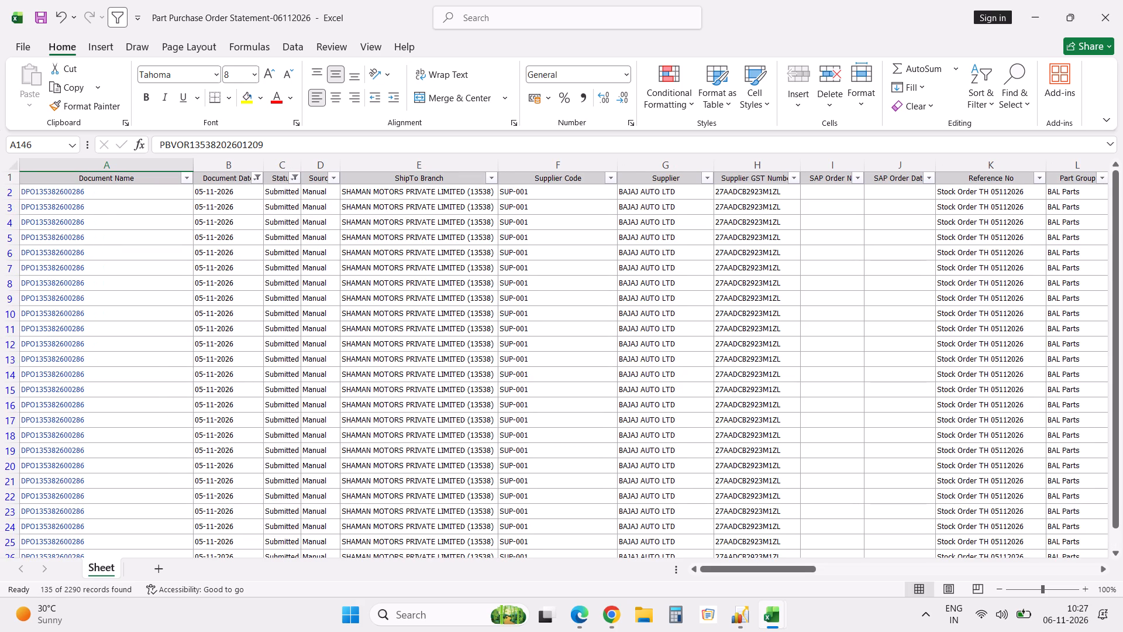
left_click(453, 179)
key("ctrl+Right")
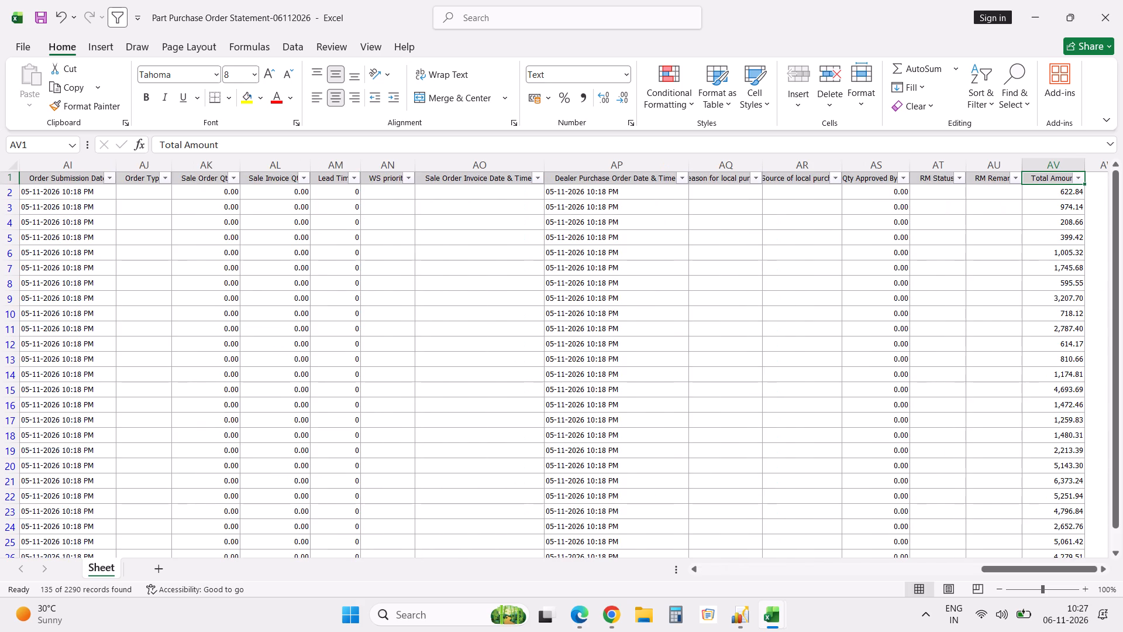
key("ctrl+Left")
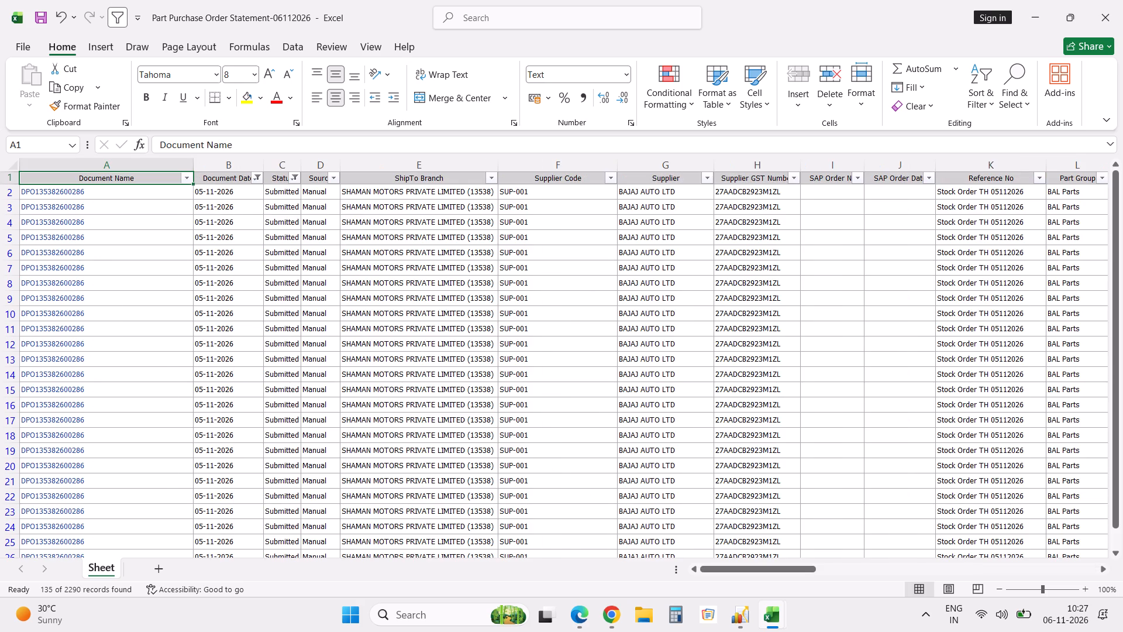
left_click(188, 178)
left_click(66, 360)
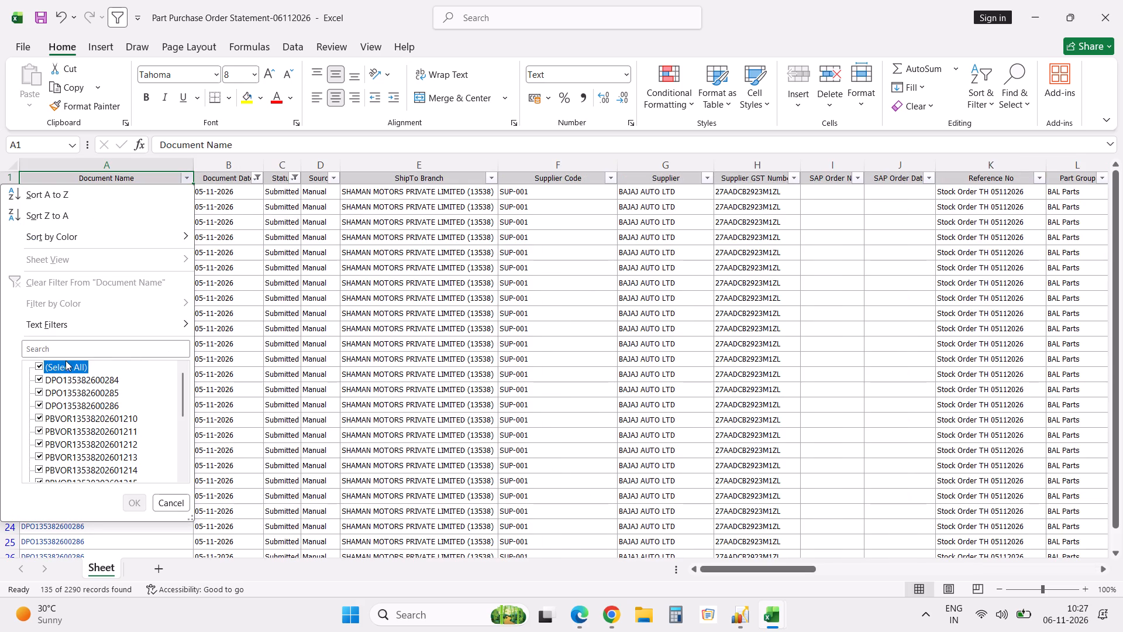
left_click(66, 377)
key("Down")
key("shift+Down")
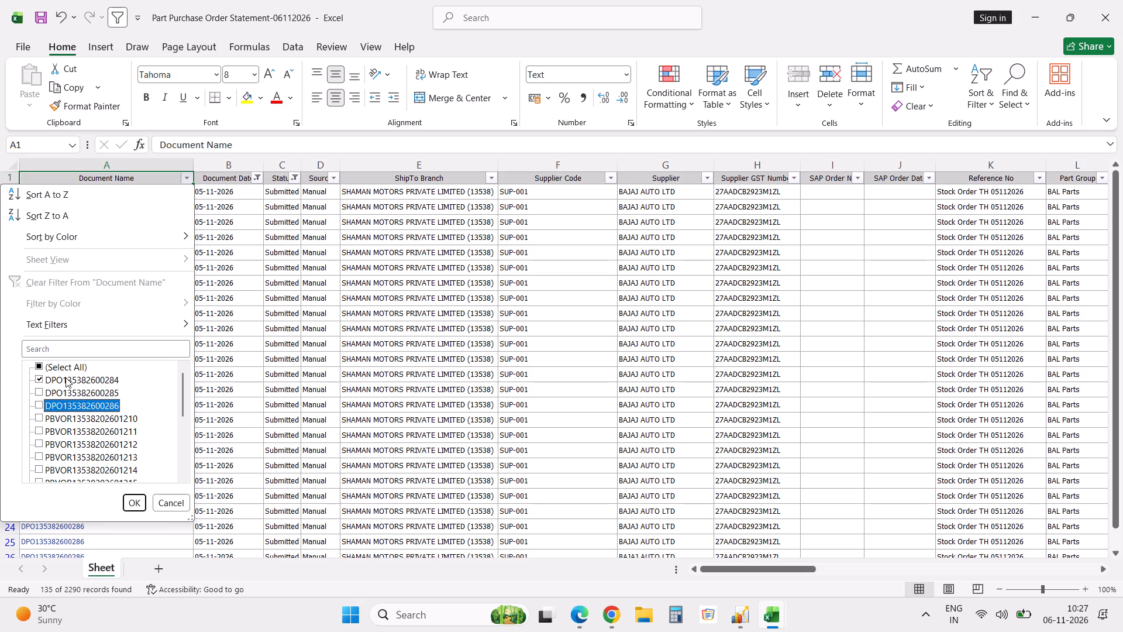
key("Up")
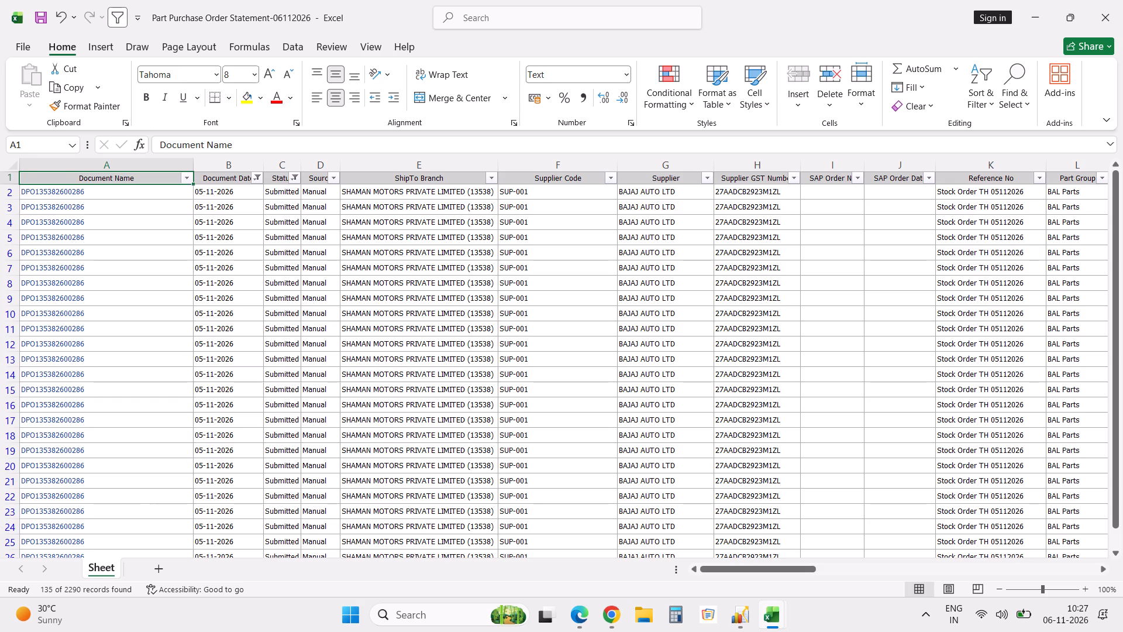
Undo the last Status filter change and remove all filters from the header row.
key("ctrl+z")
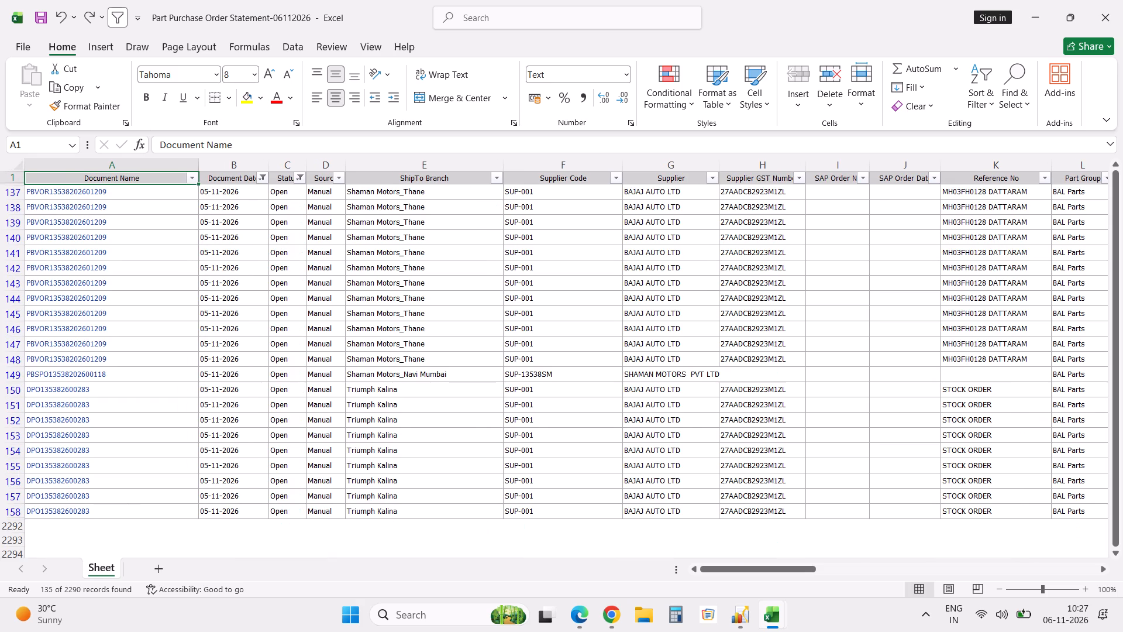
key("alt+d")
type("ff")
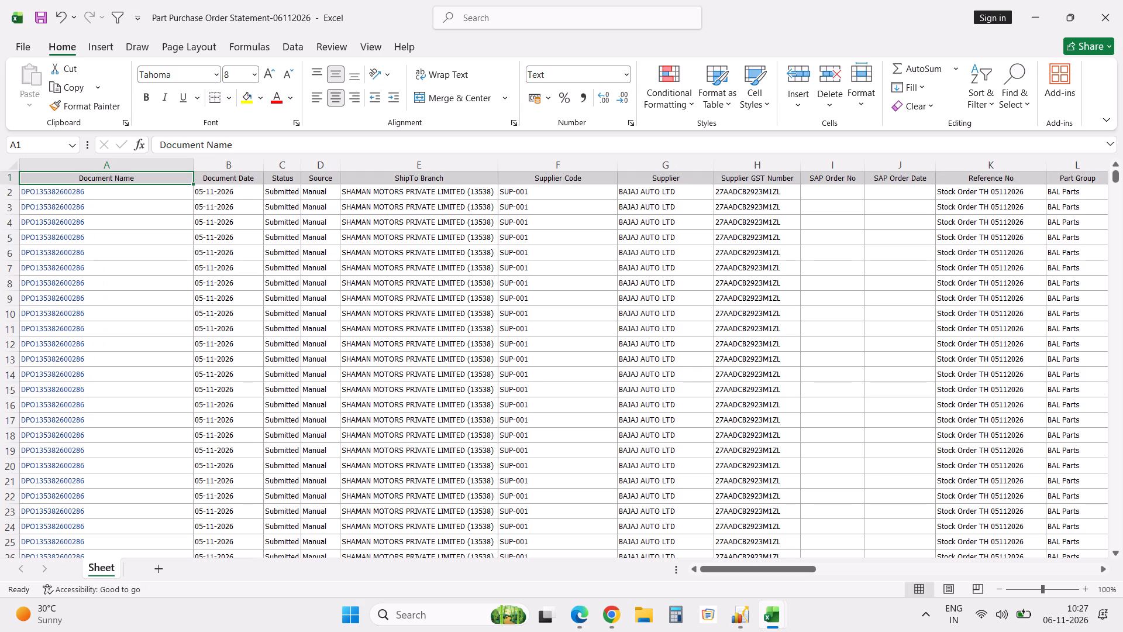
Turn filters back on for the header row and filter Status to show only Submitted orders.
key("alt+d")
type("ff")
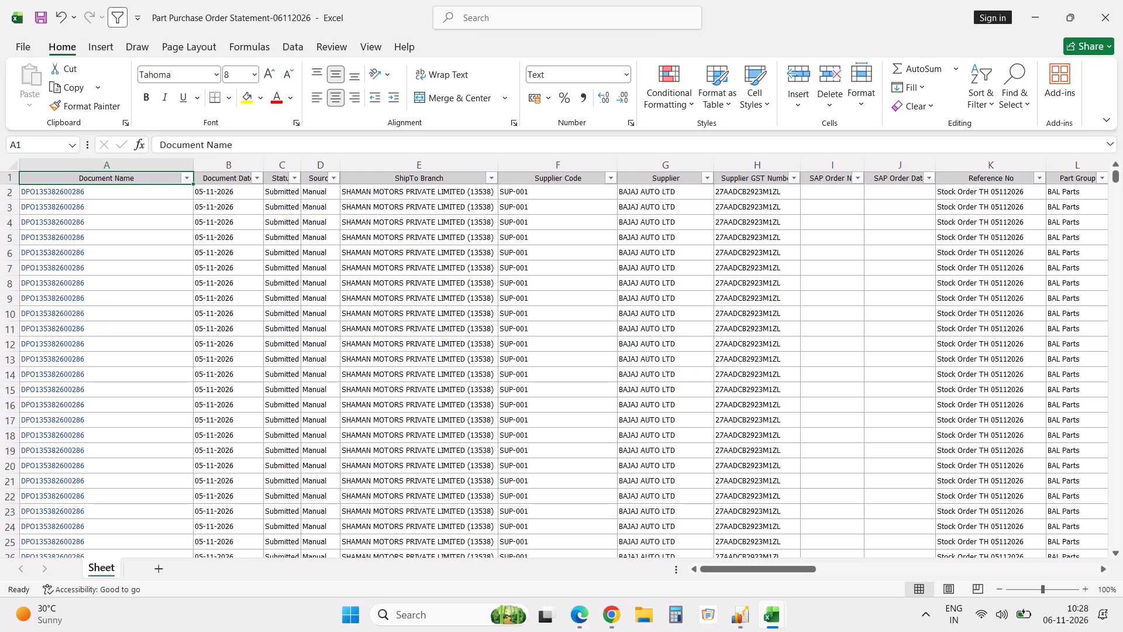
left_click(300, 179)
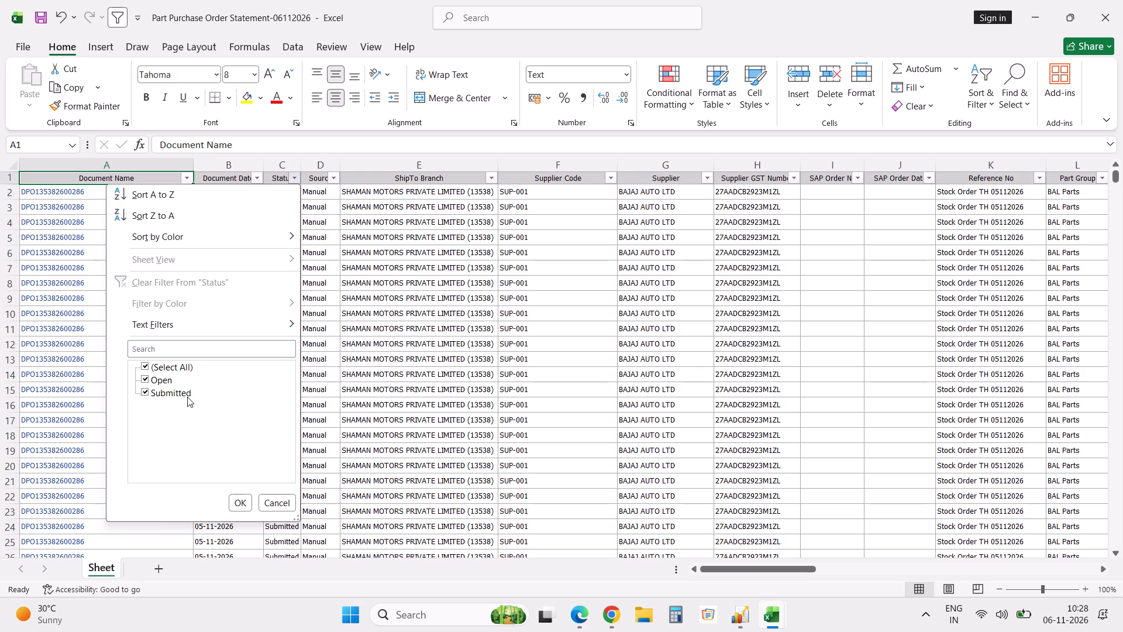
left_click(168, 383)
left_click(240, 503)
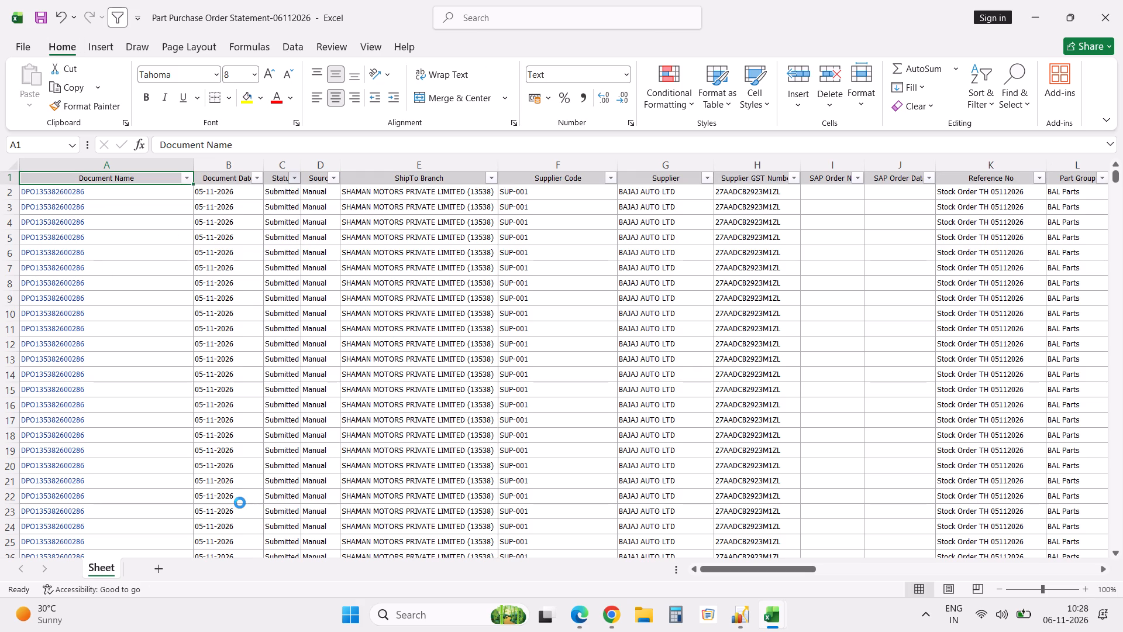
Filter Document Date to show only 5 November 2026.
left_click(187, 176)
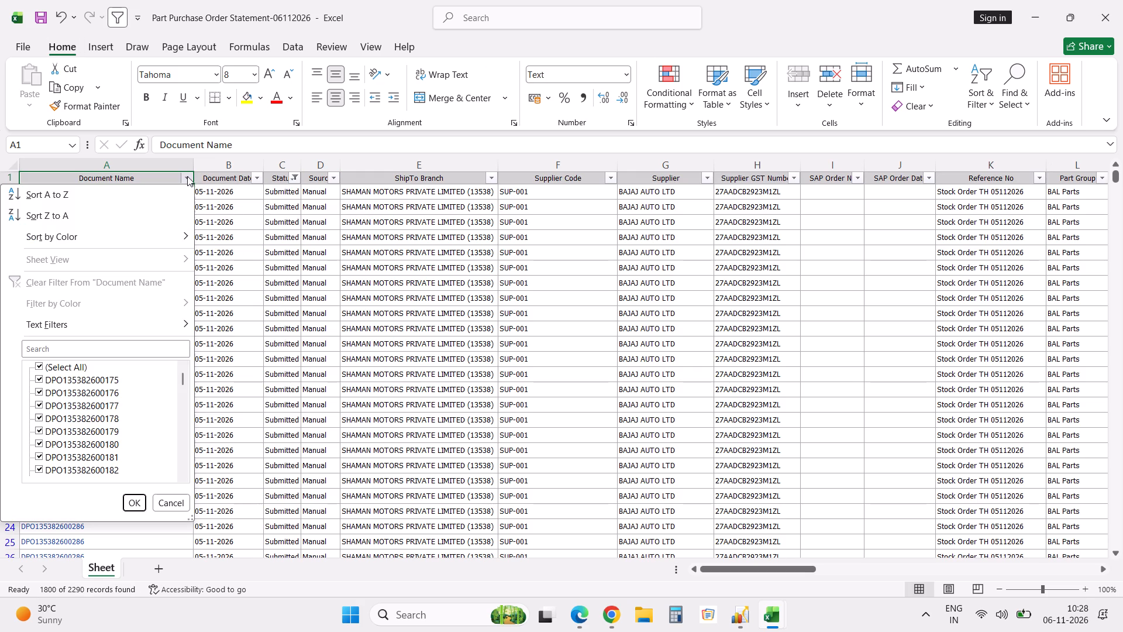
left_click(412, 343)
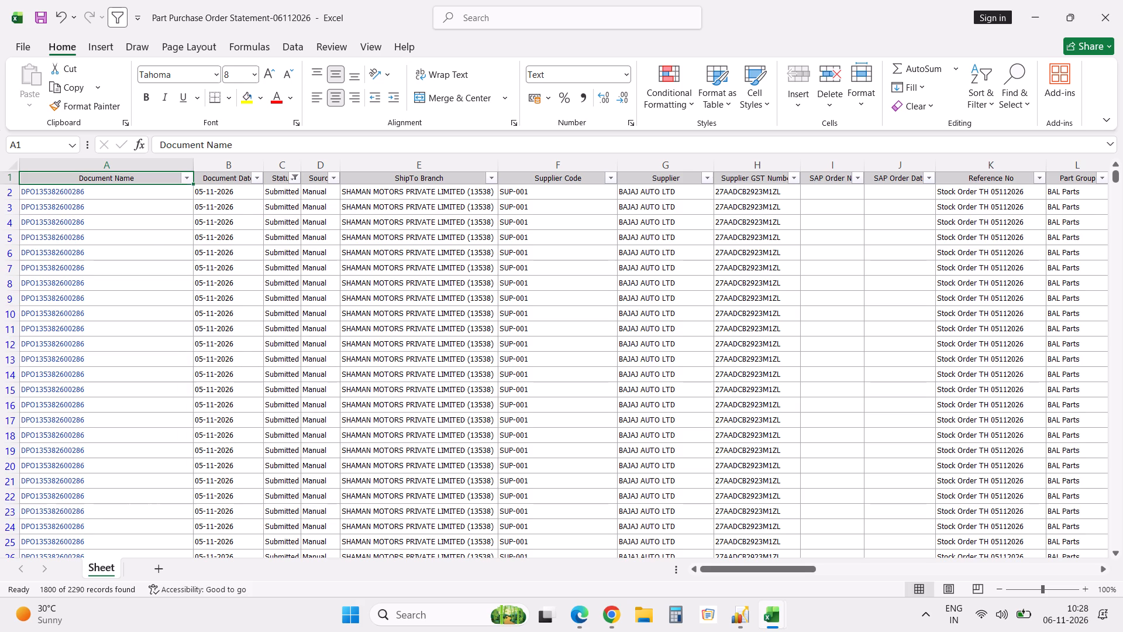
left_click(257, 181)
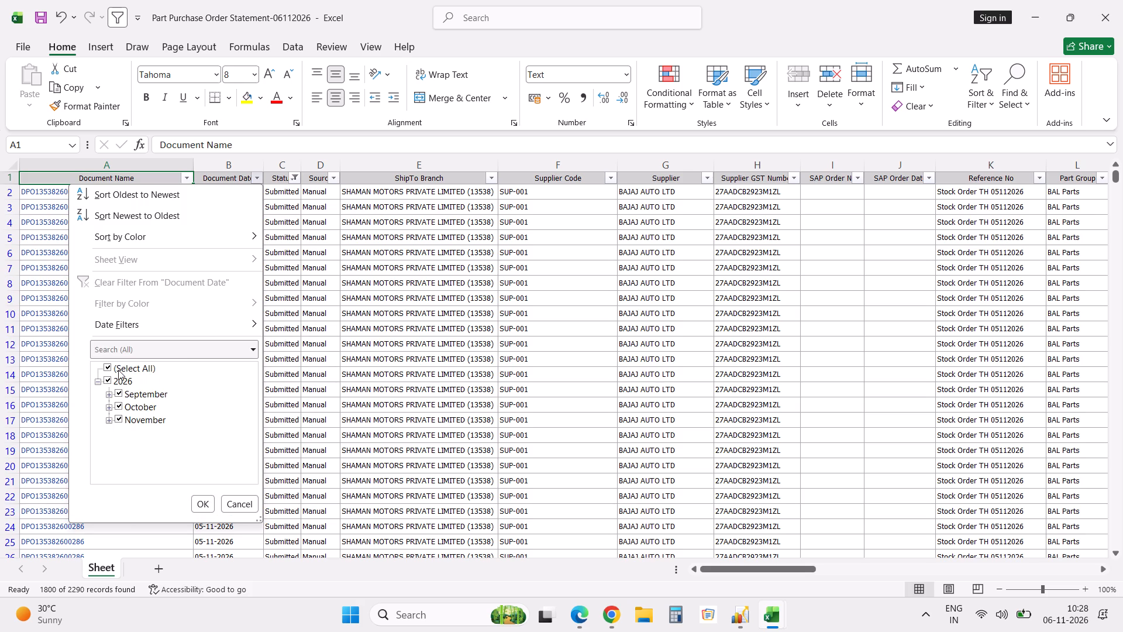
left_click(108, 366)
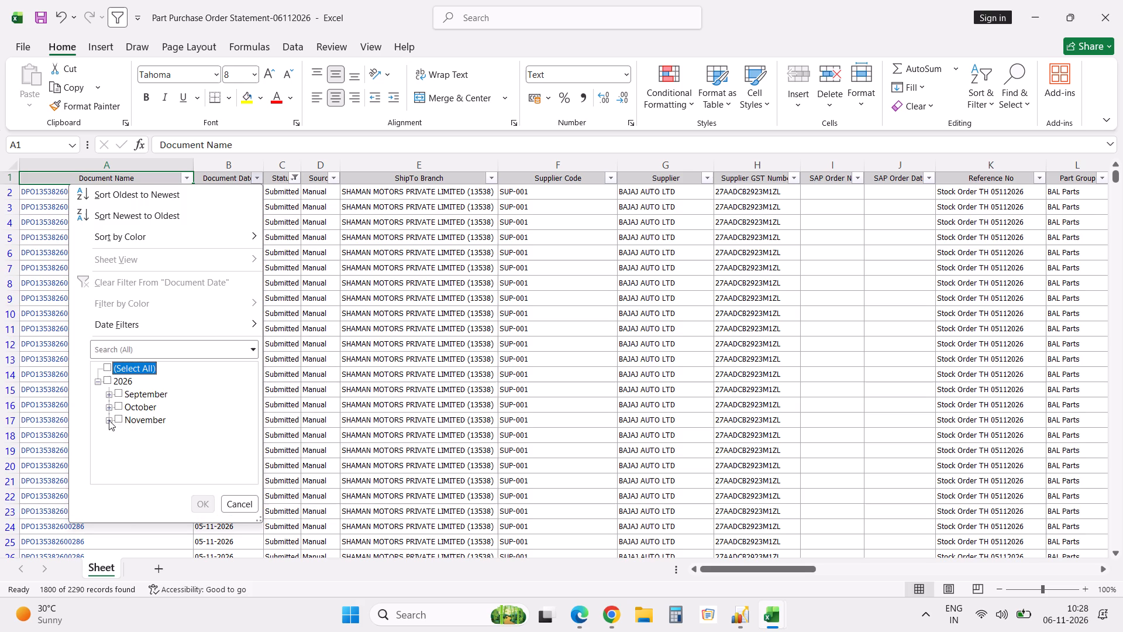
left_click(109, 420)
left_click(131, 471)
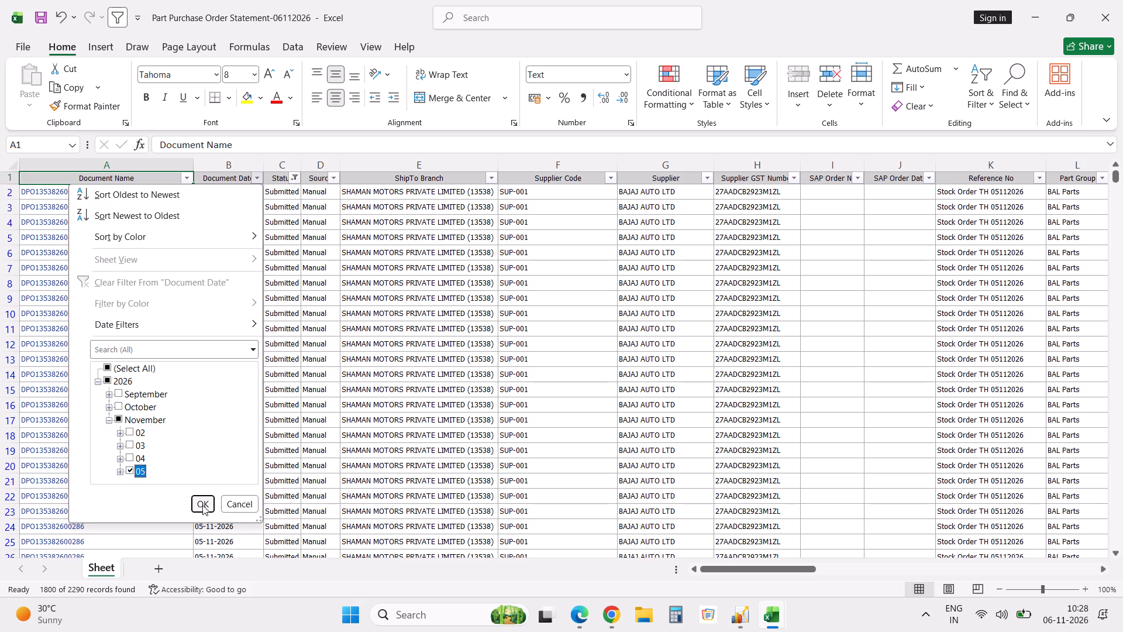
left_click(204, 505)
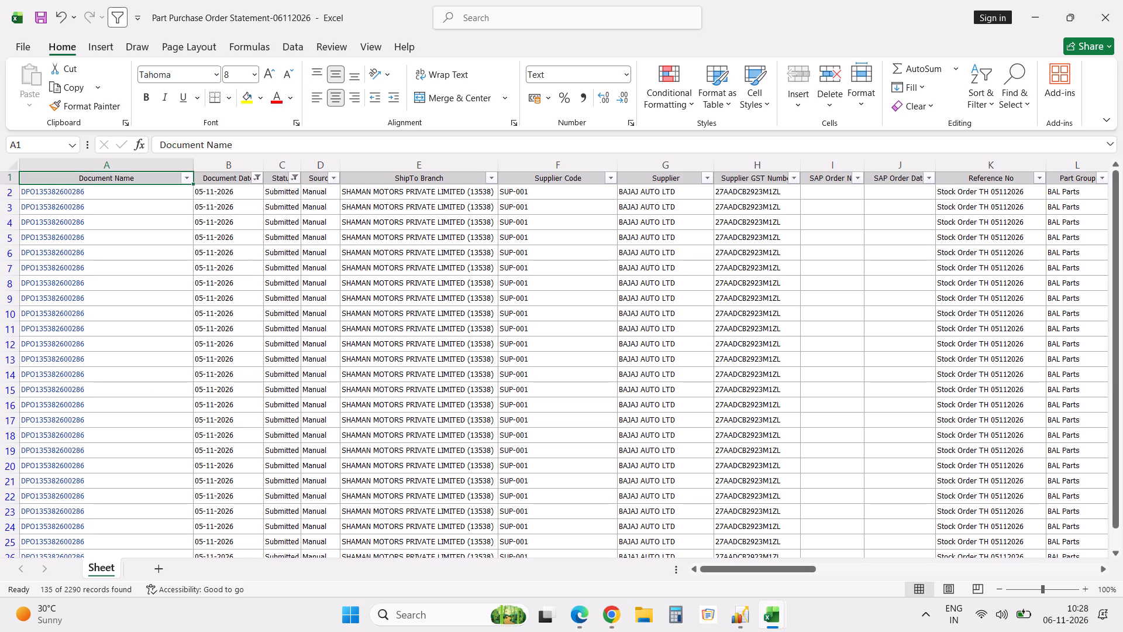
left_click(188, 178)
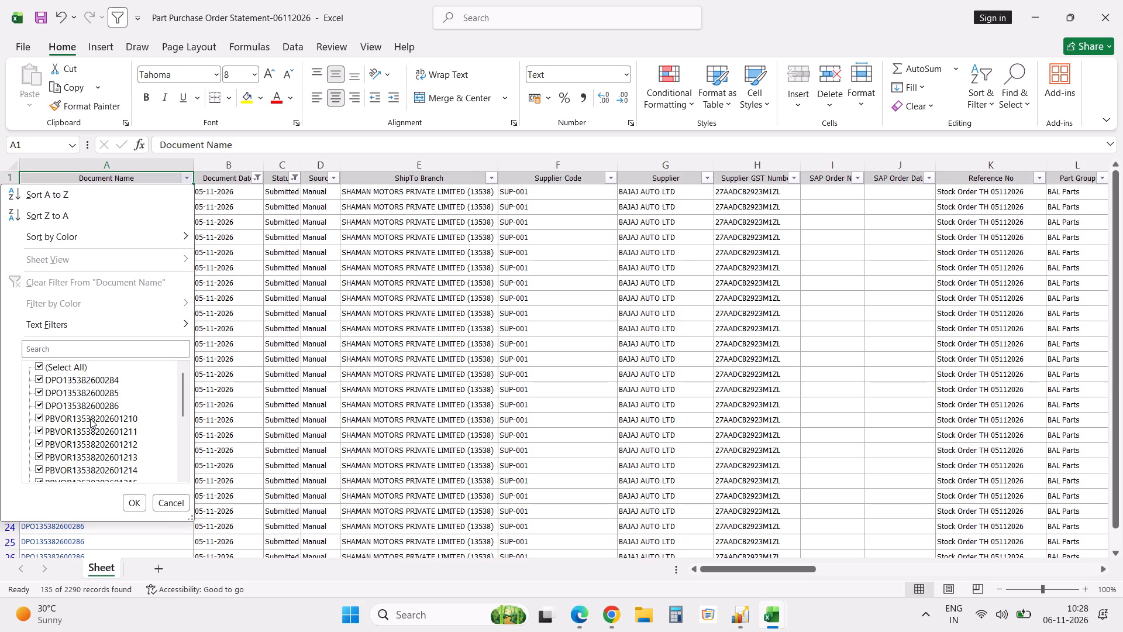
left_click(77, 363)
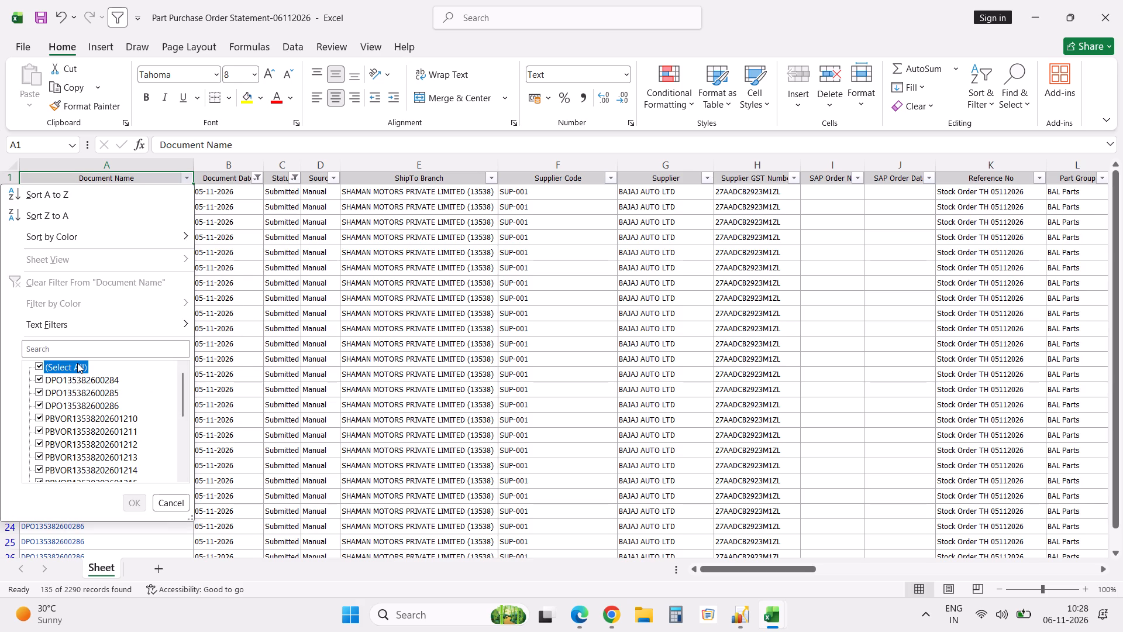
left_click(77, 377)
left_click(74, 387)
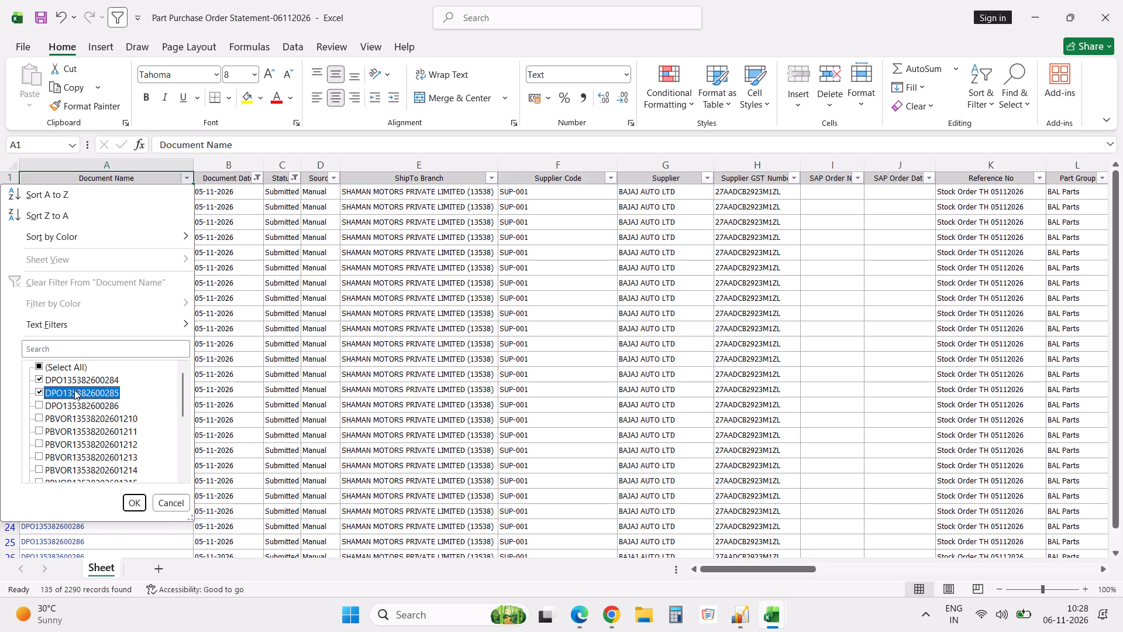
left_click(74, 401)
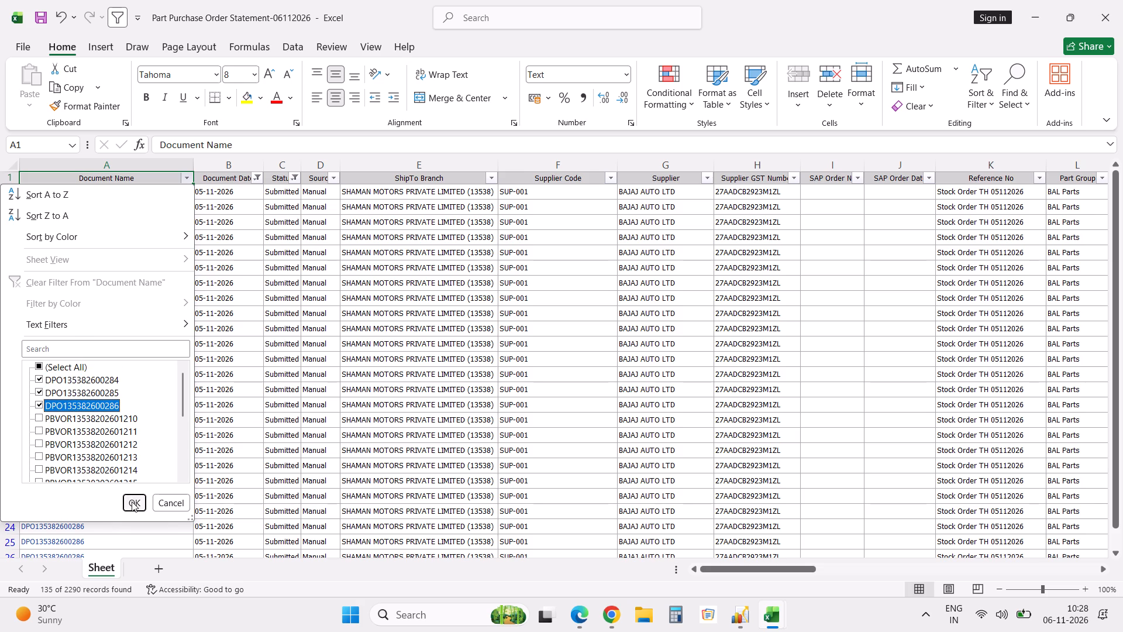
left_click(132, 502)
Select all the filtered Total Amount values and format them with thousands separators and no decimals.
left_click(383, 176)
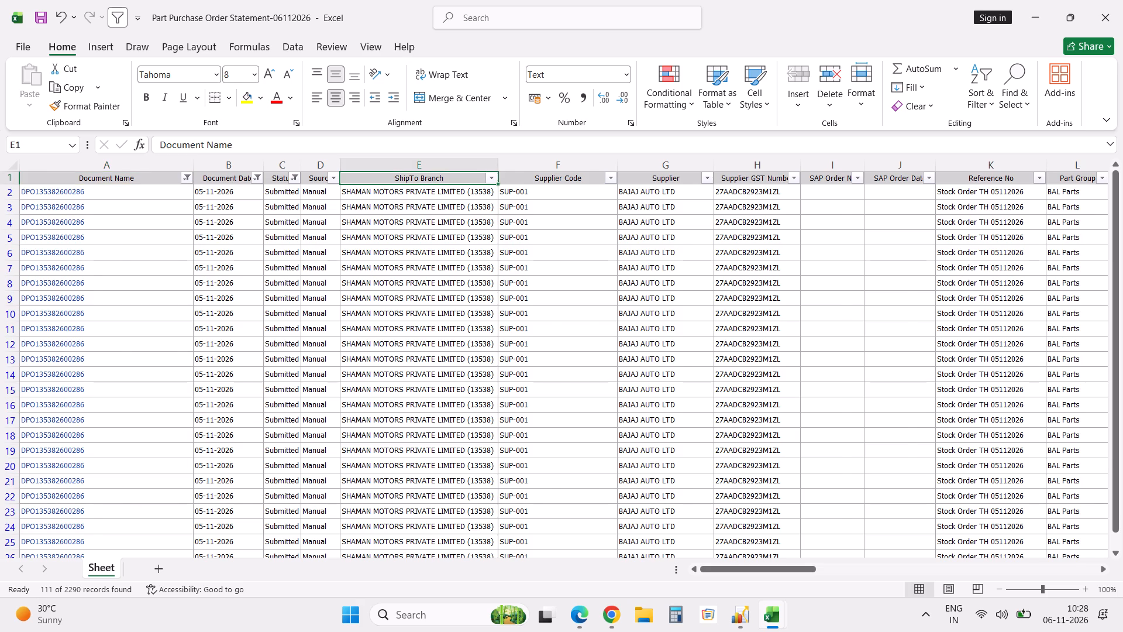
key("ctrl+Right")
key("Down")
key("ctrl+shift+Down")
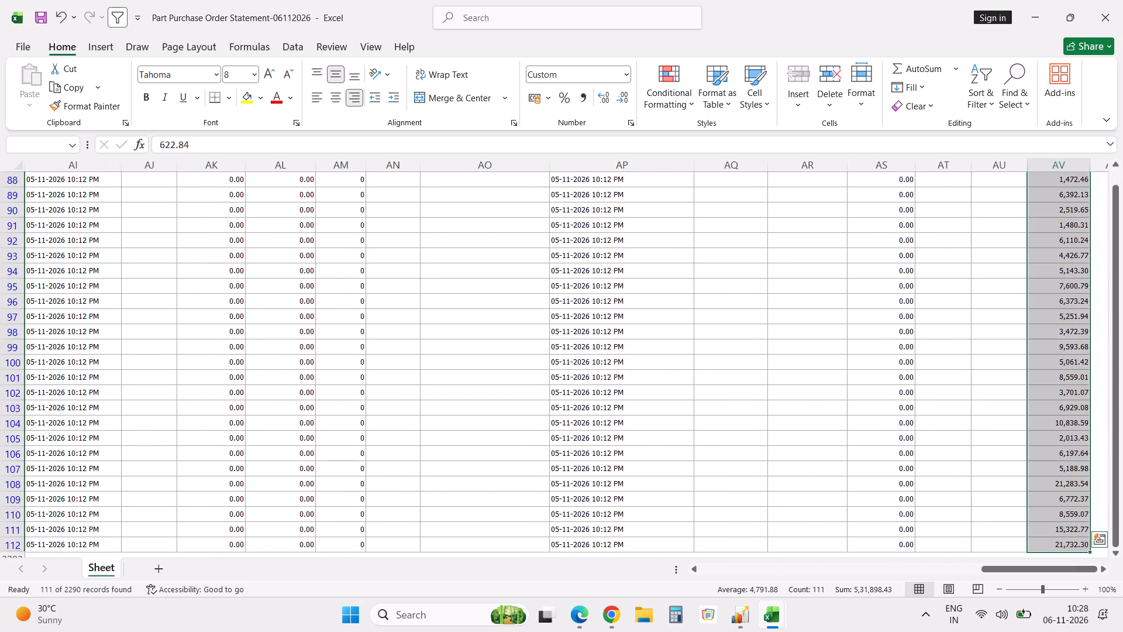
left_click(583, 102)
triple_click(625, 99)
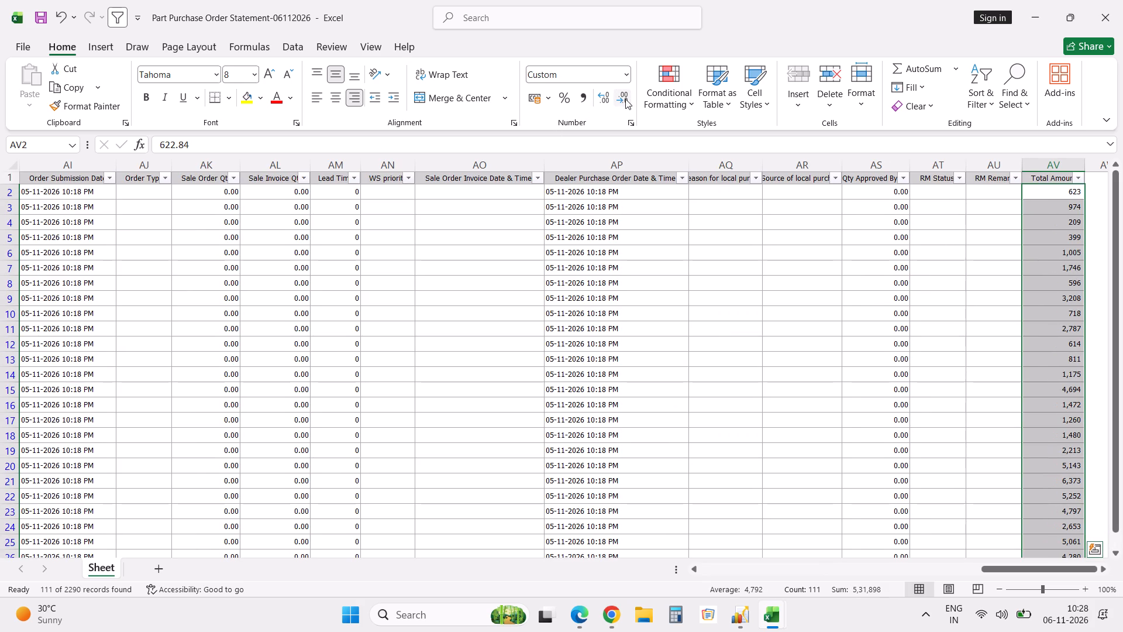
Switch to the Back Order Statement workbook and enter 531898 as the Grand Total for Yesterdays Stock orders.
key("alt+Tab")
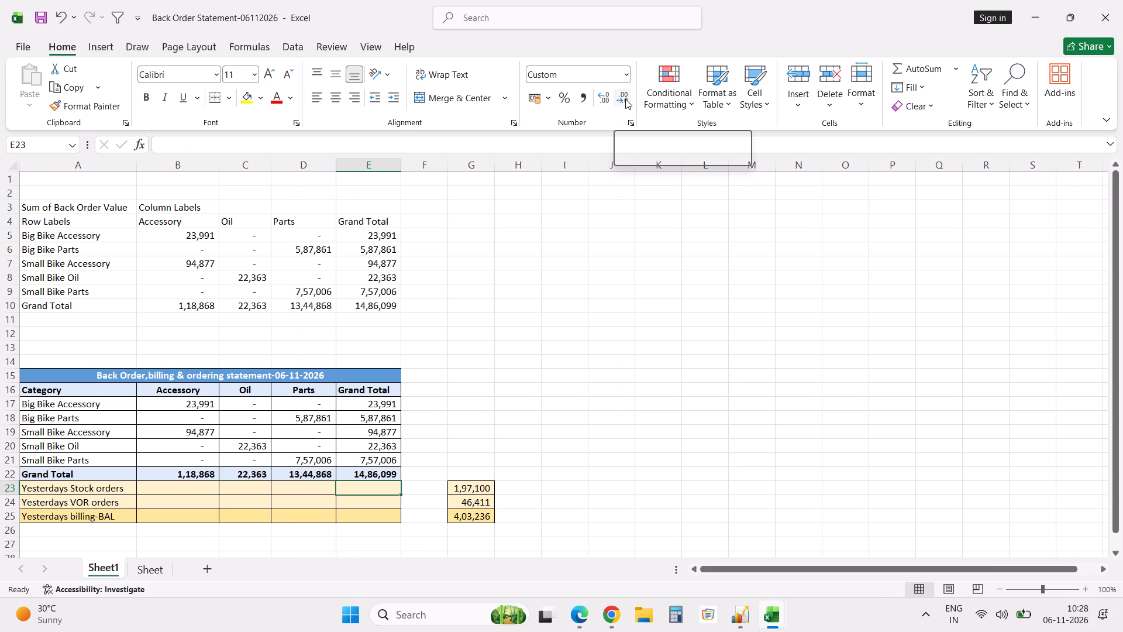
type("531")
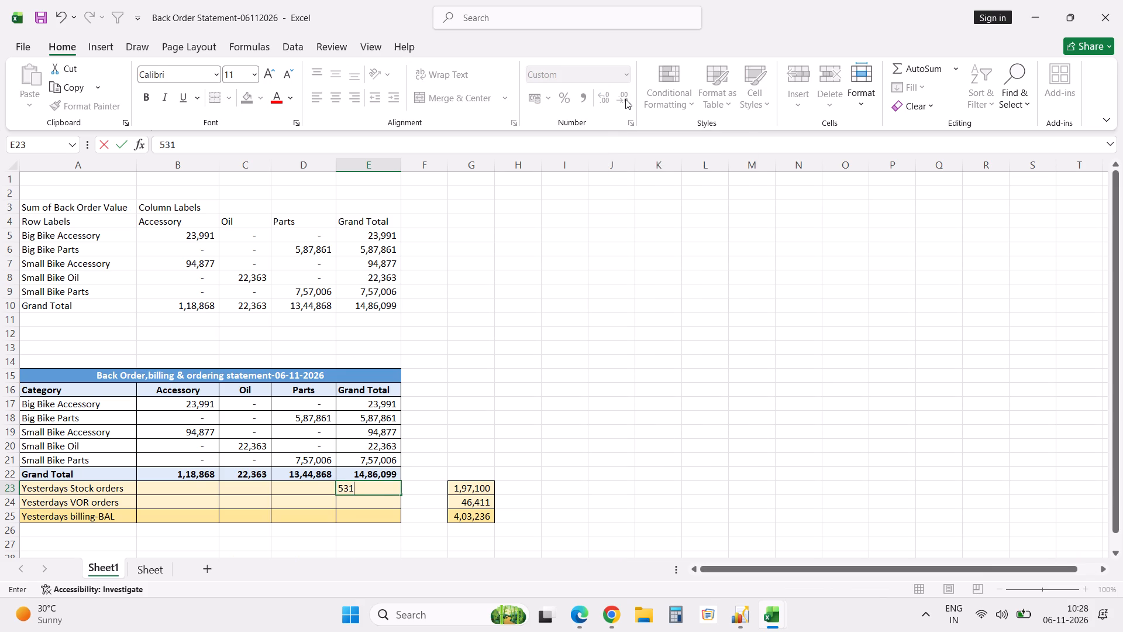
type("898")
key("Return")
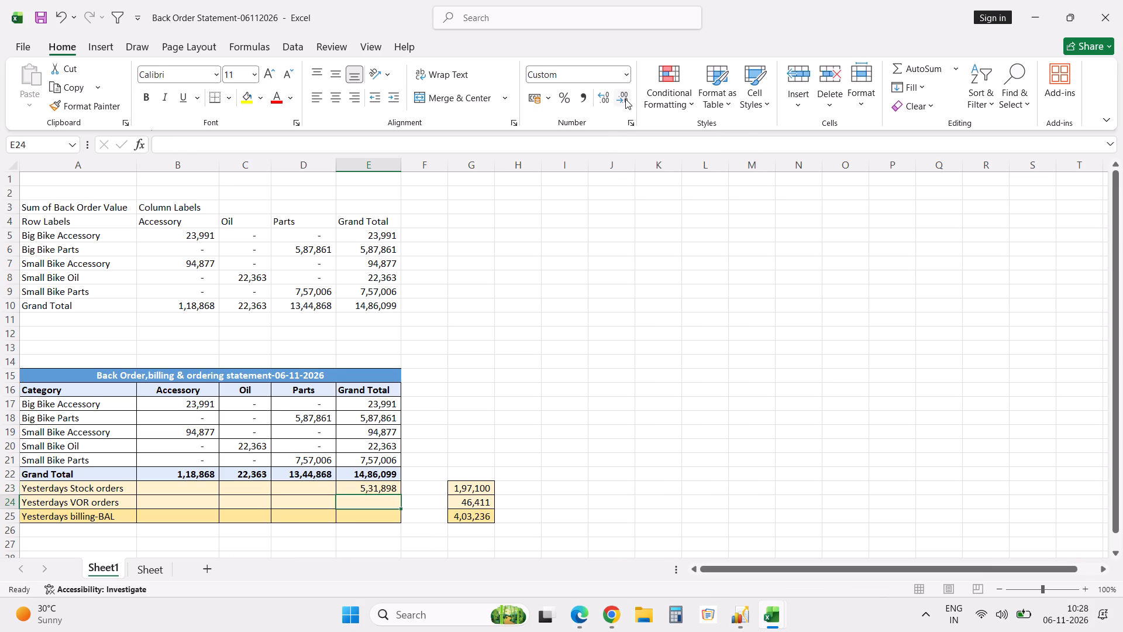
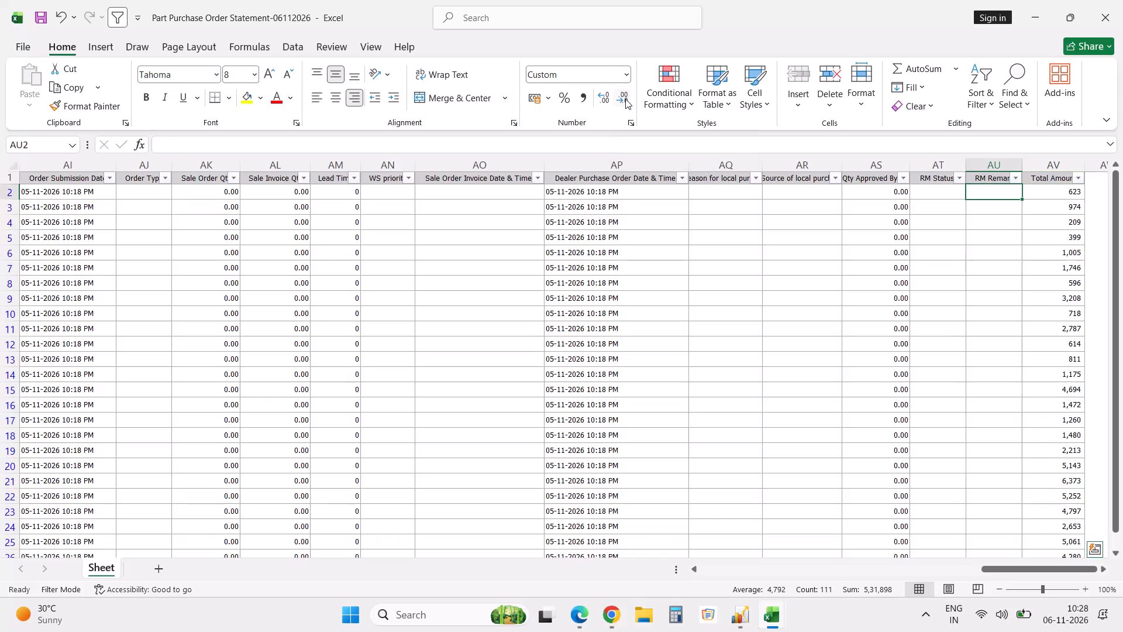
key("ctrl+Left")
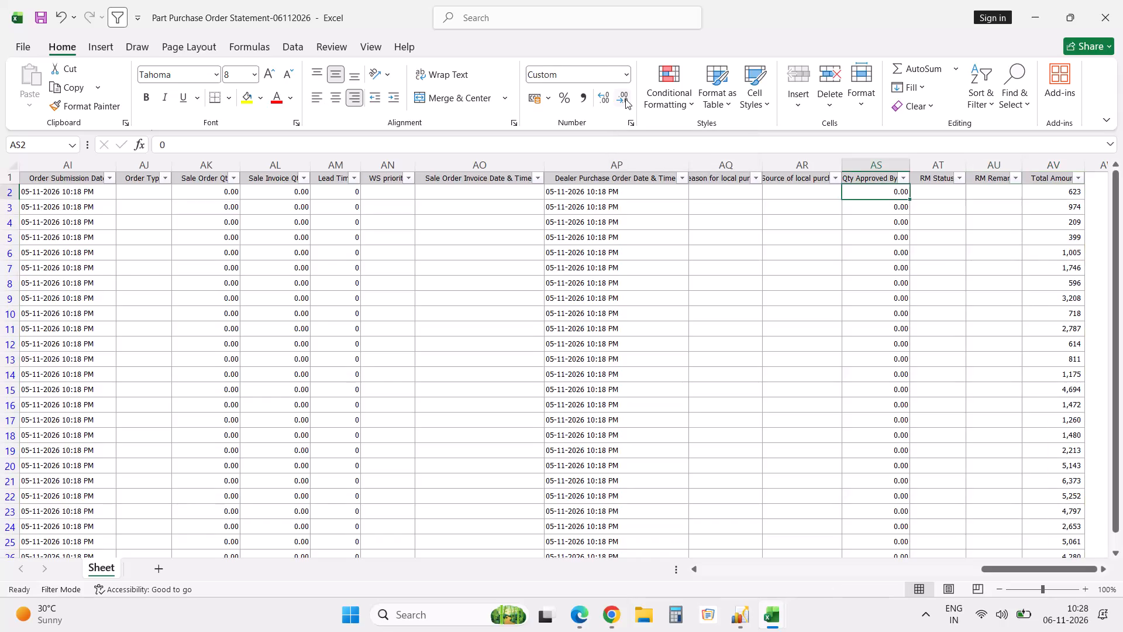
key("Up")
key("ctrl+Left")
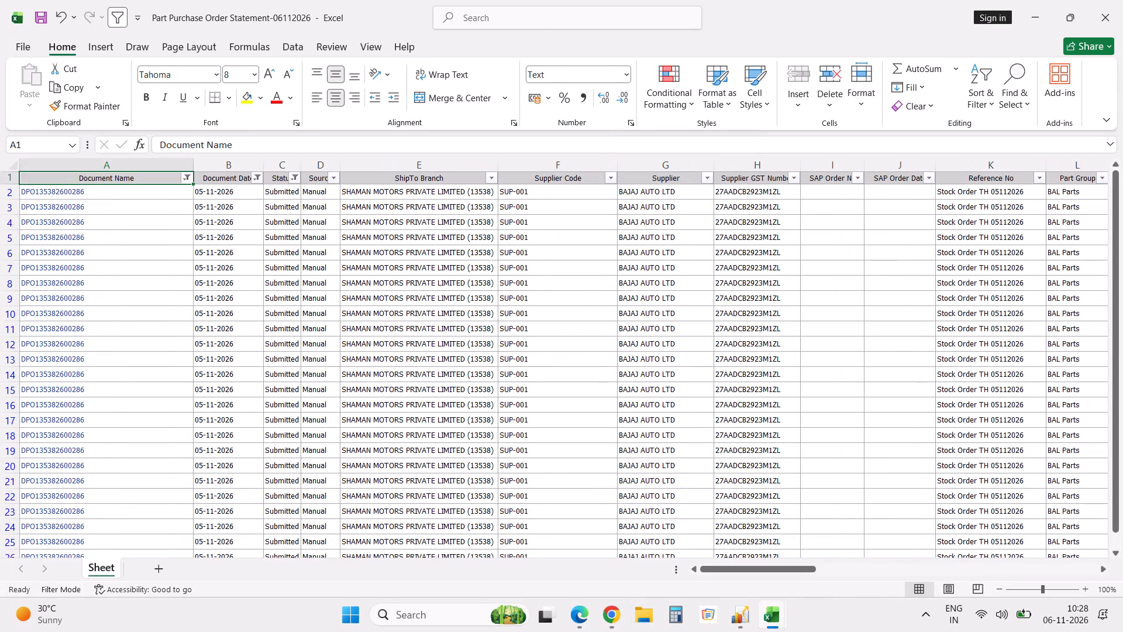
left_click(186, 177)
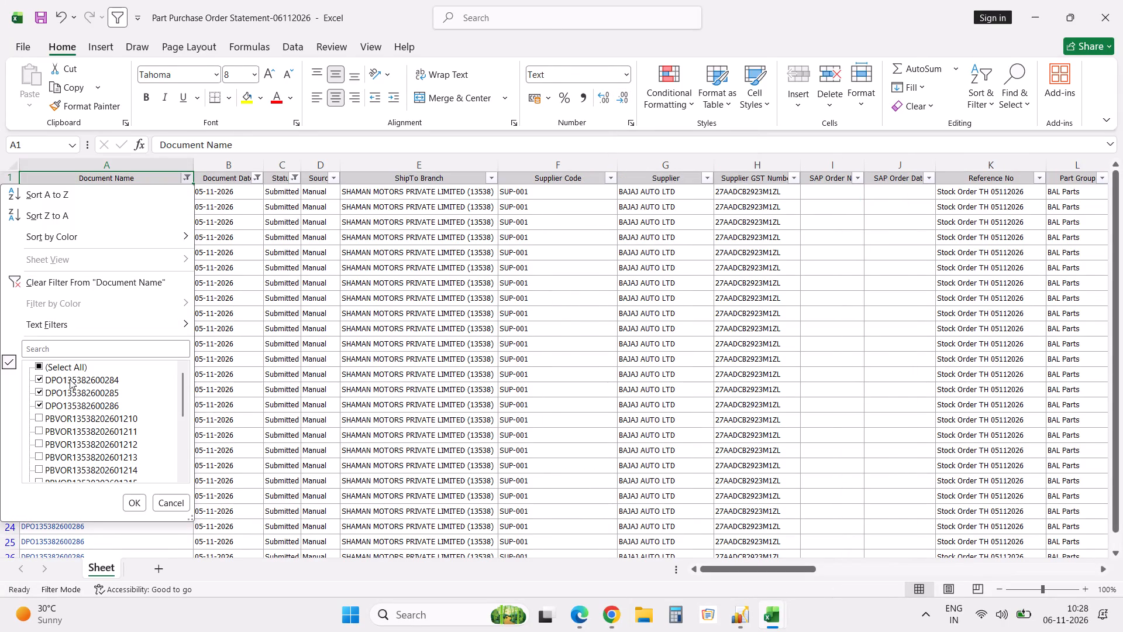
double_click(70, 372)
left_click(70, 369)
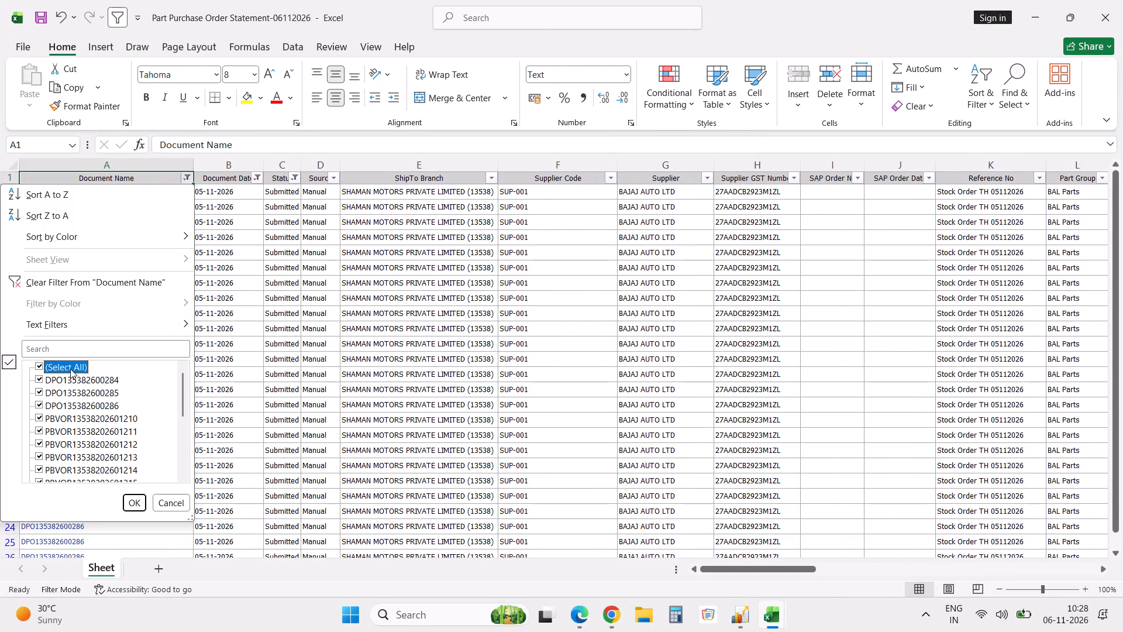
left_click(70, 381)
key("Down")
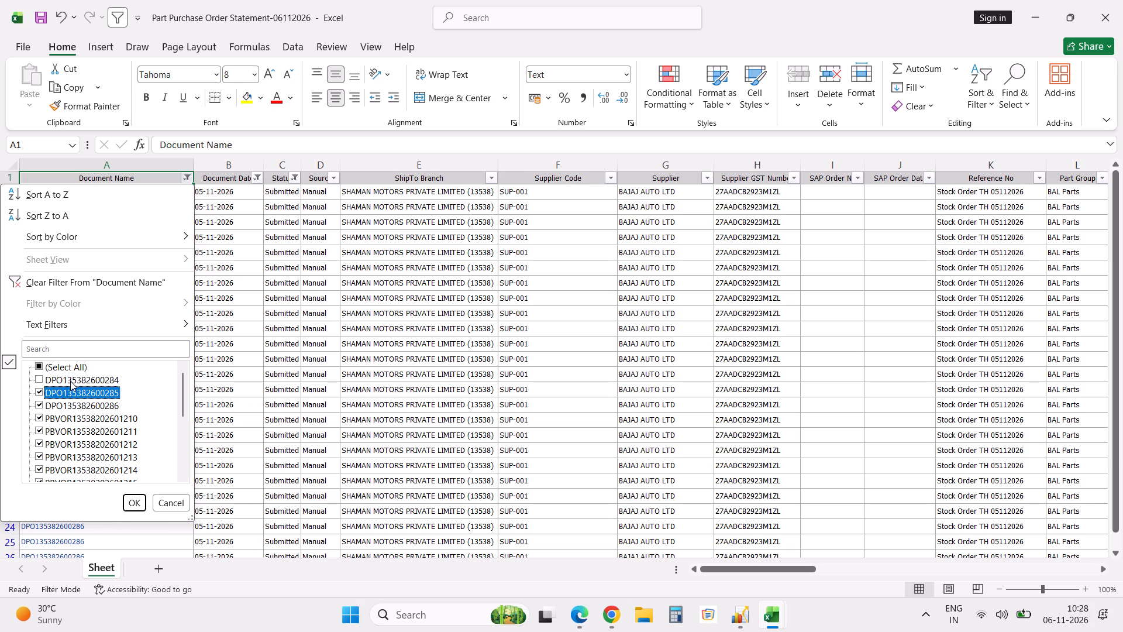
key("space")
key("Down")
key("space")
key("Return")
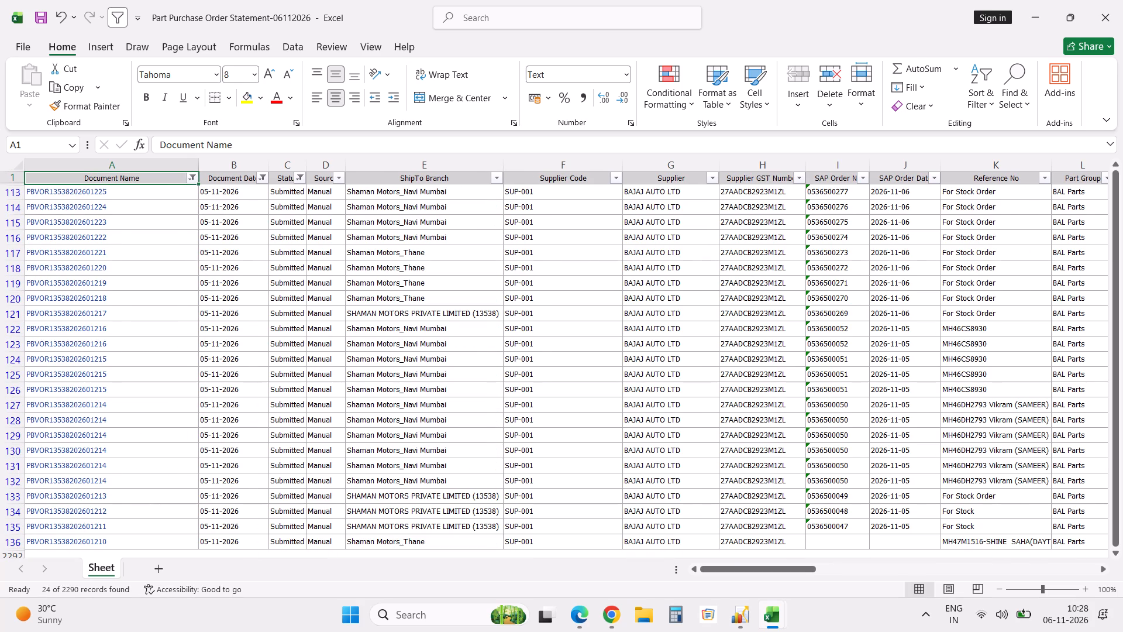
Sum the filtered Total Amount values, enter 10667.29 as the Yesterdays VOR orders Grand Total in the Back Order Statement workbook, and save.
key("ctrl+Right")
key("Down")
key("ctrl+shift+Down")
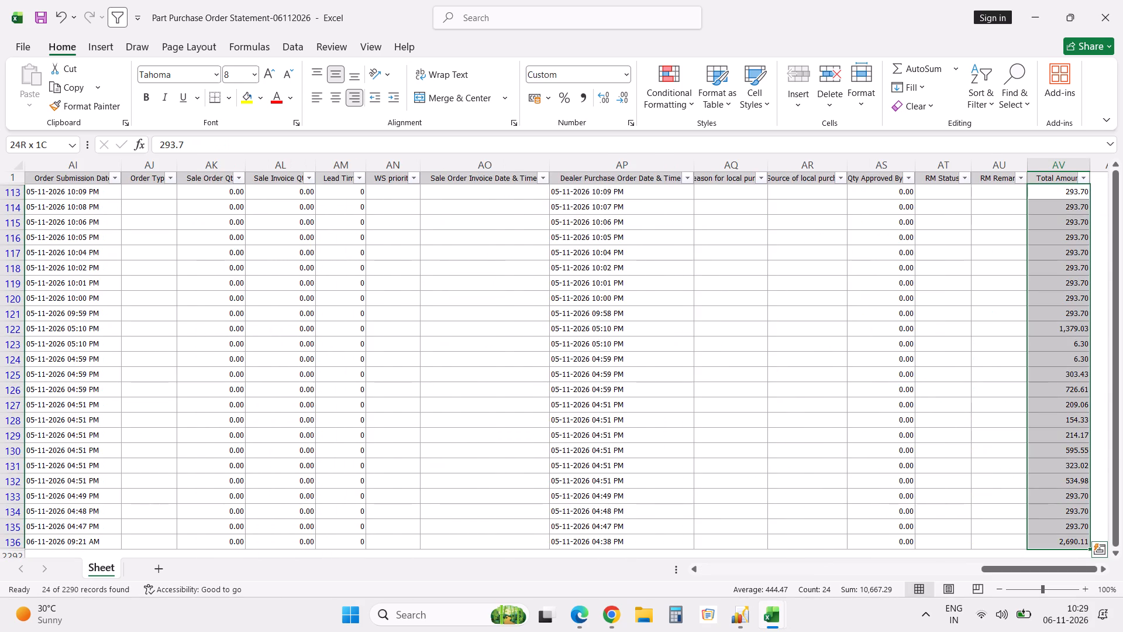
key("alt+Tab")
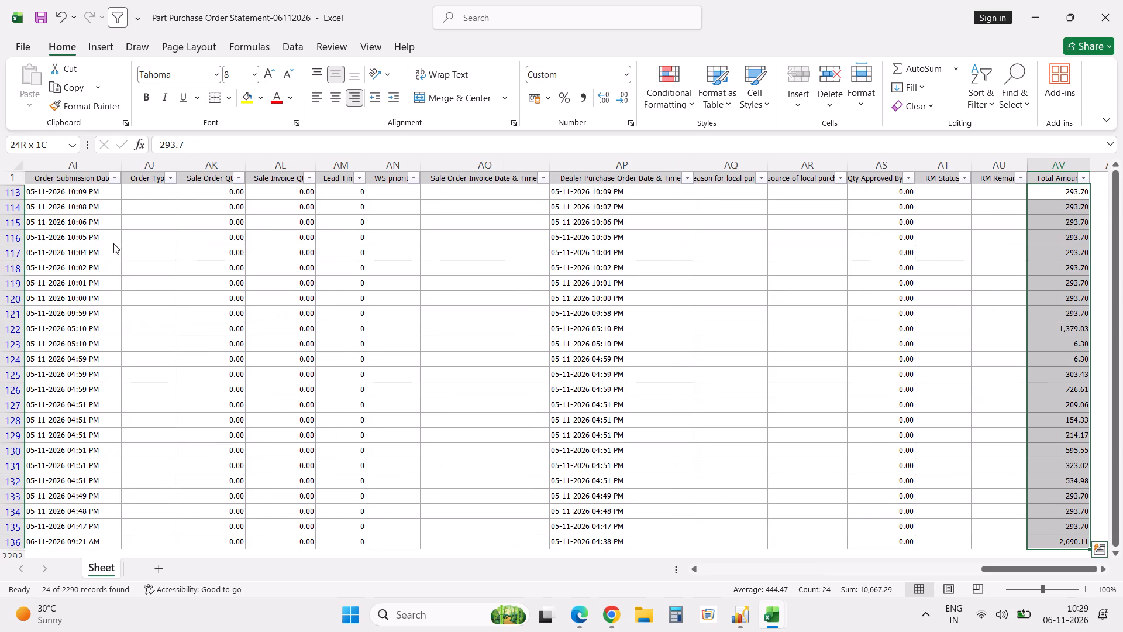
type("10667.29")
key("Return")
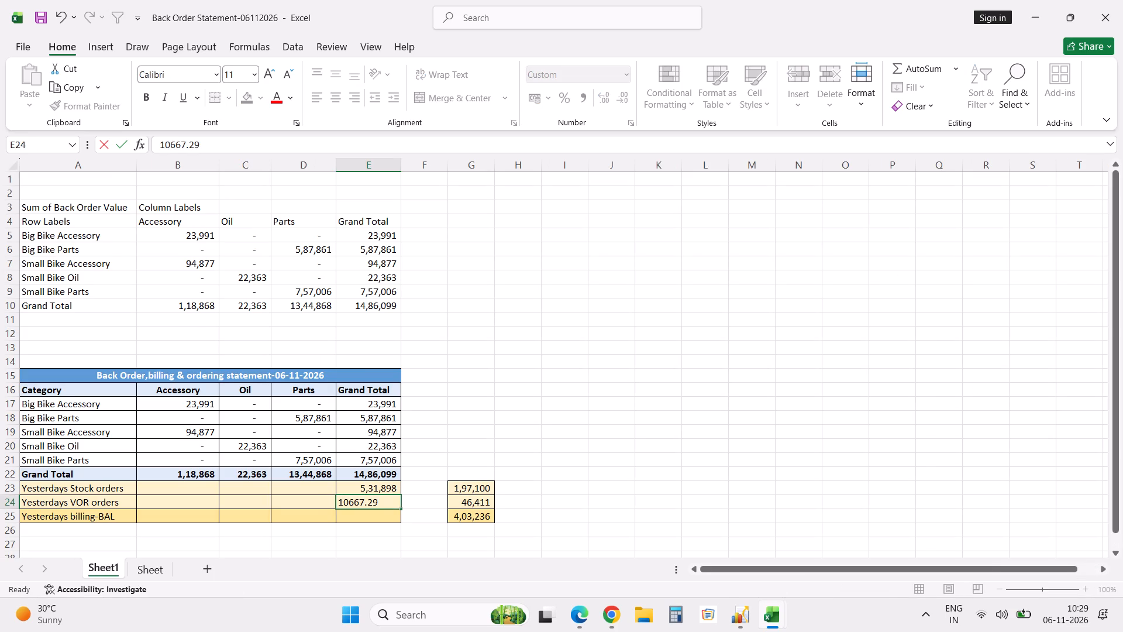
key("ctrl+s")
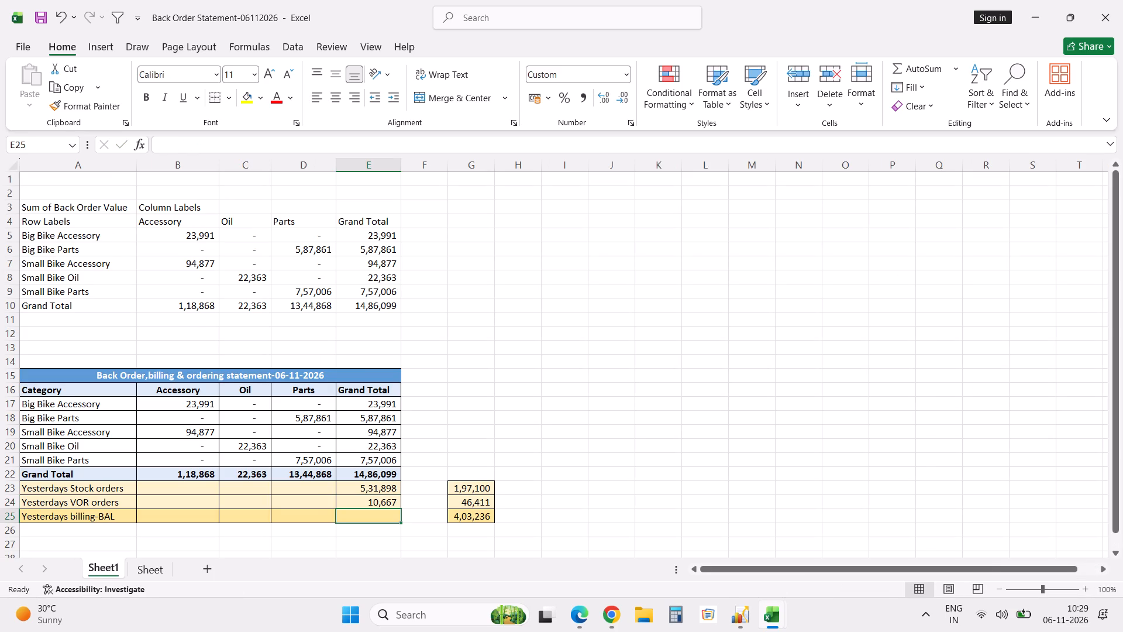
Switch to Excellon and close the Part Purchase Order Statement report.
left_click(742, 613)
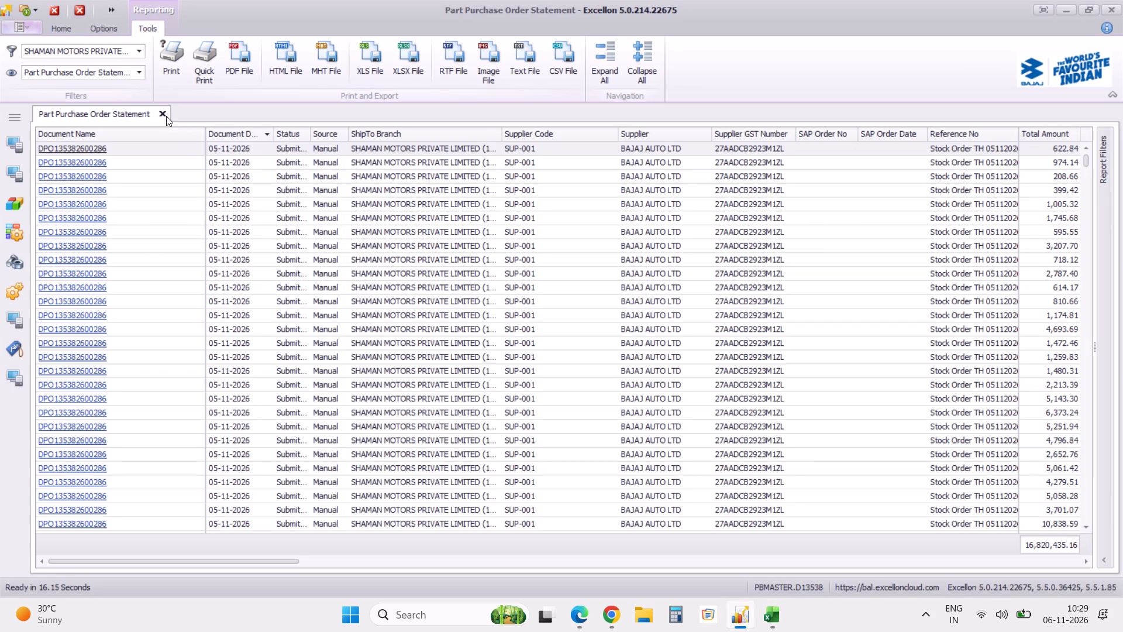
left_click(165, 116)
Search for "in transit", open the Spare In-Transit Statement and generate the report with no branch selected.
left_click(133, 122)
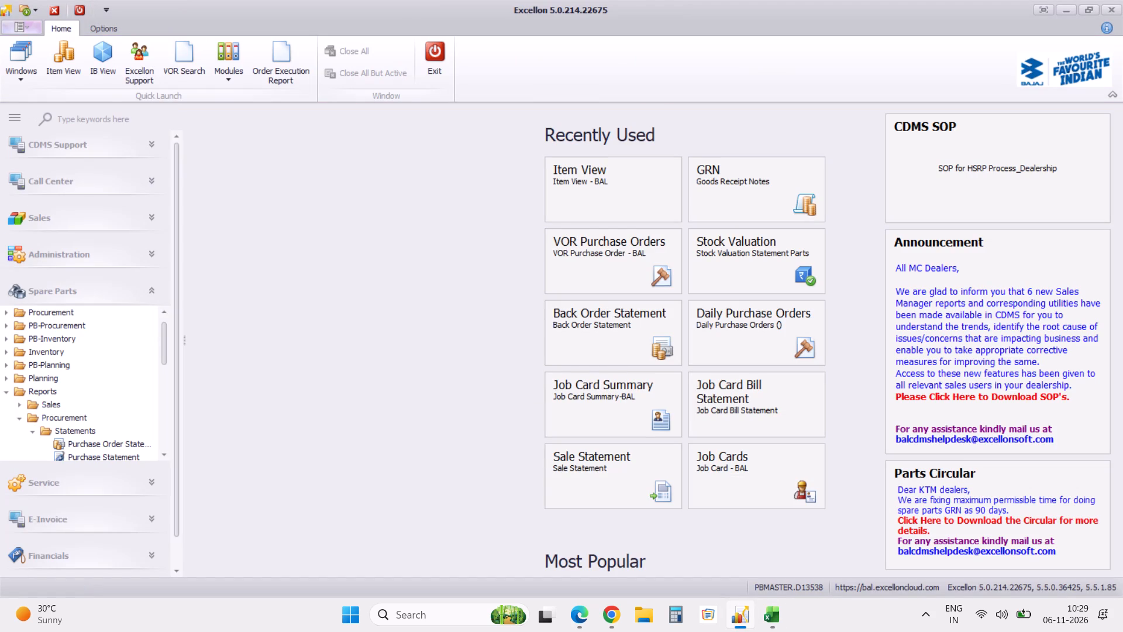
type("in transit")
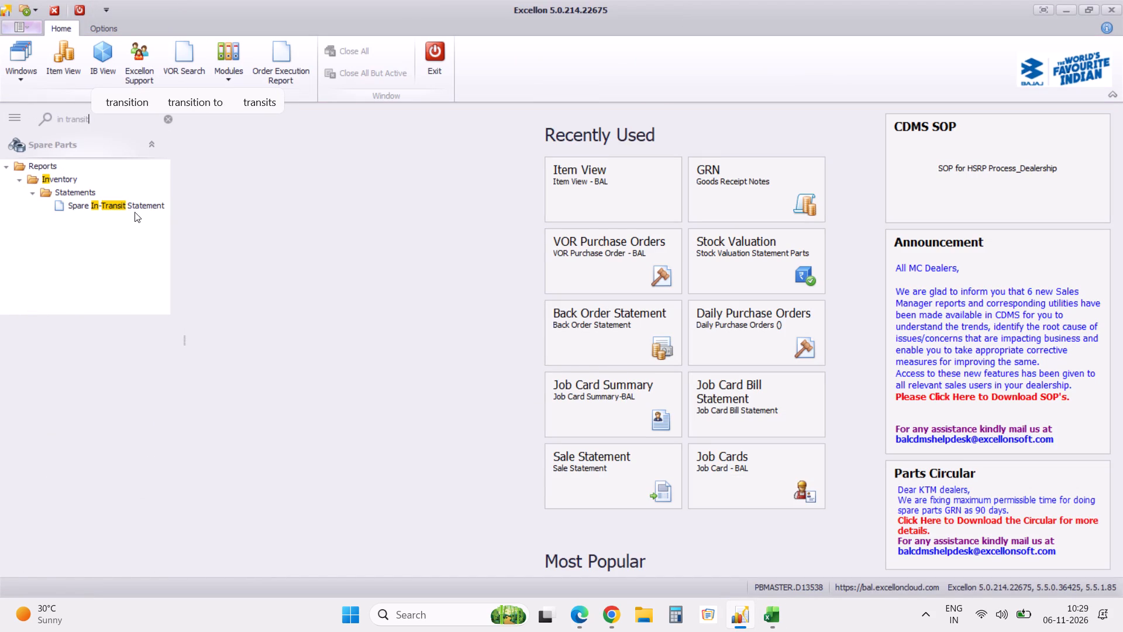
left_click(136, 205)
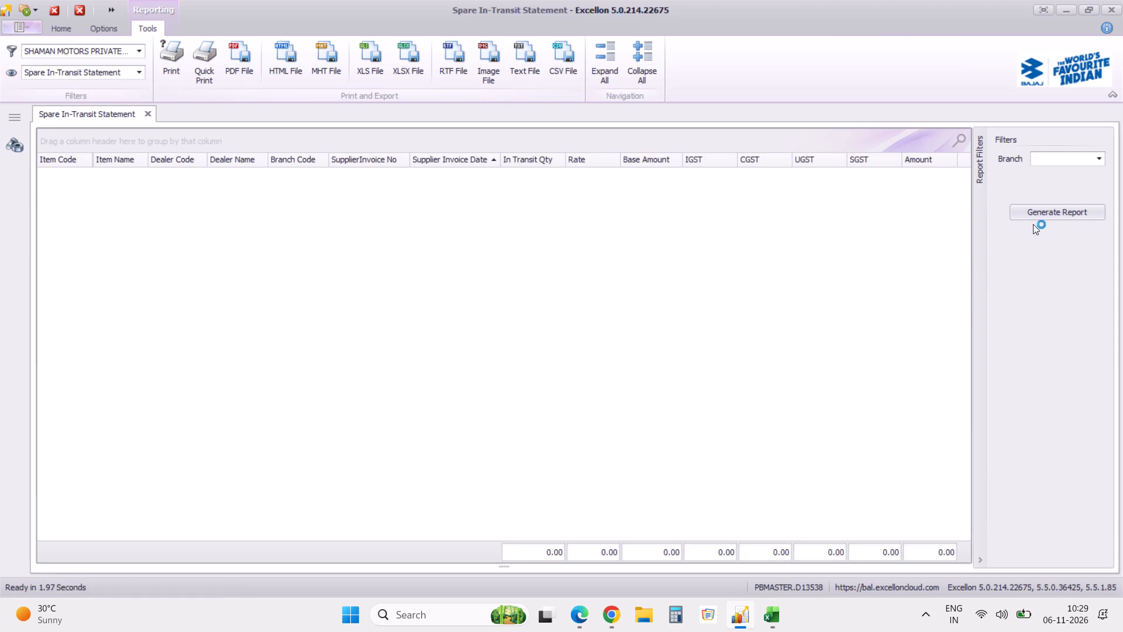
left_click(1043, 209)
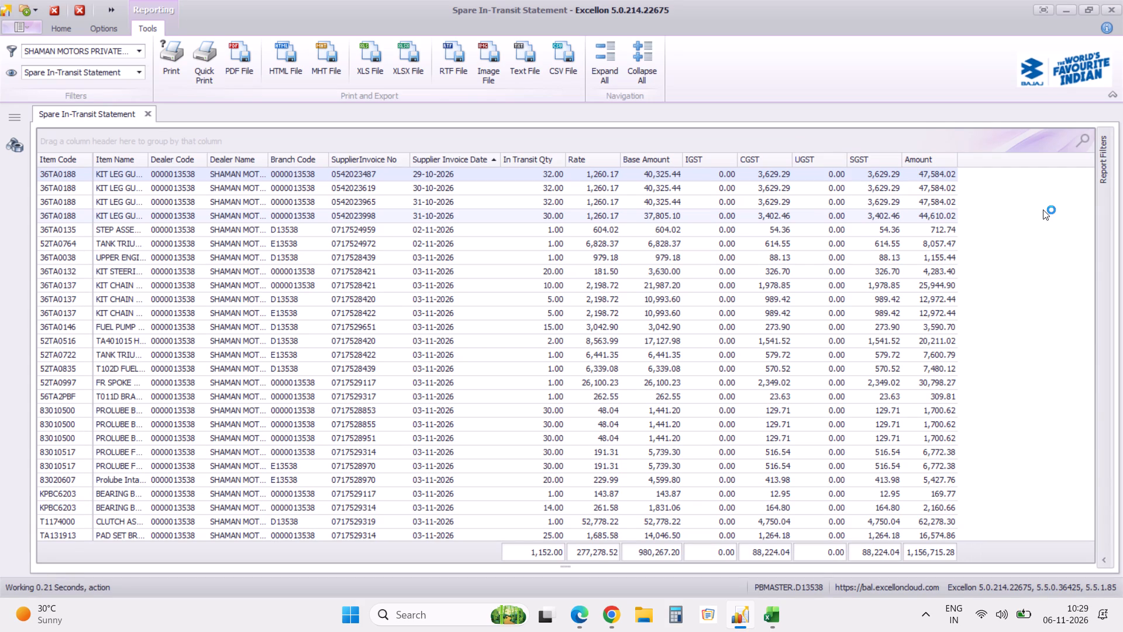
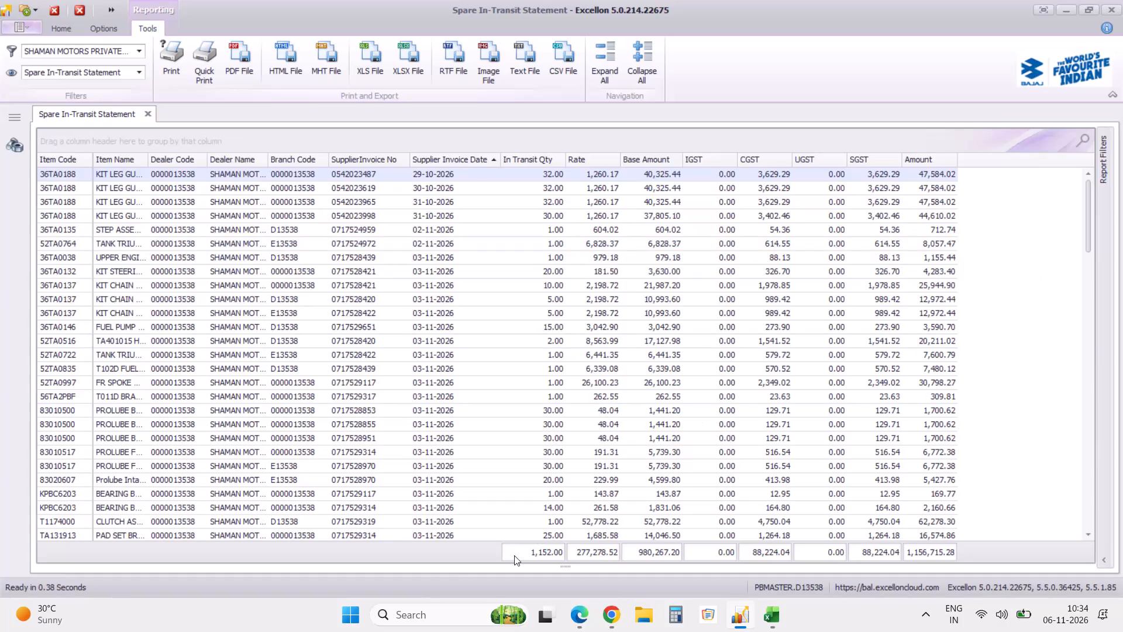
Launch the recently added Kuro app.
left_click(350, 612)
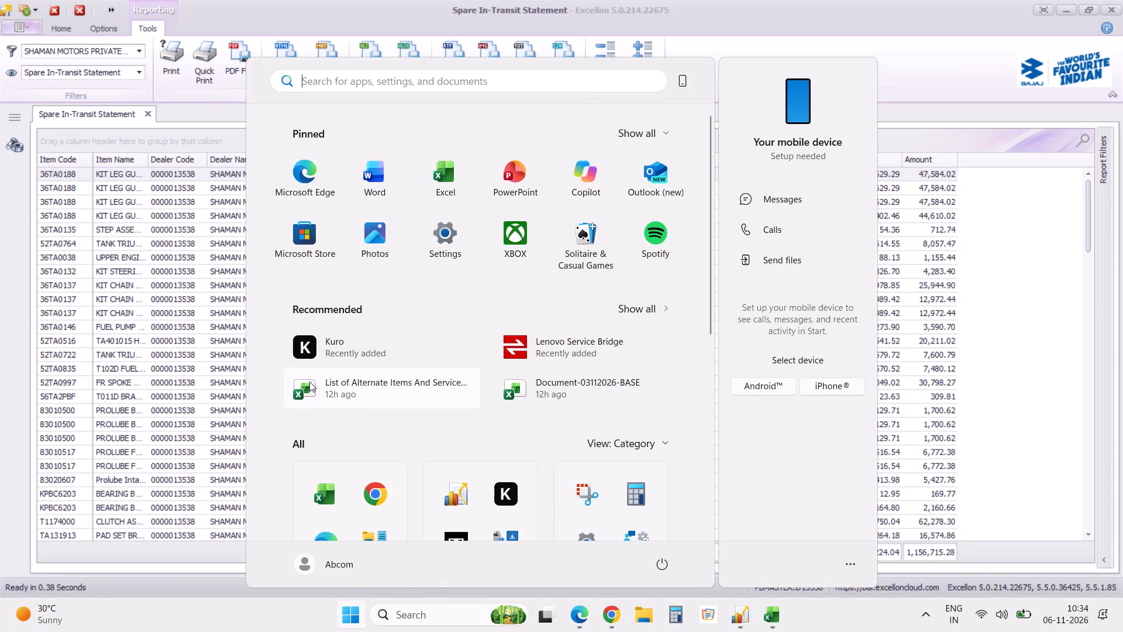
left_click(313, 357)
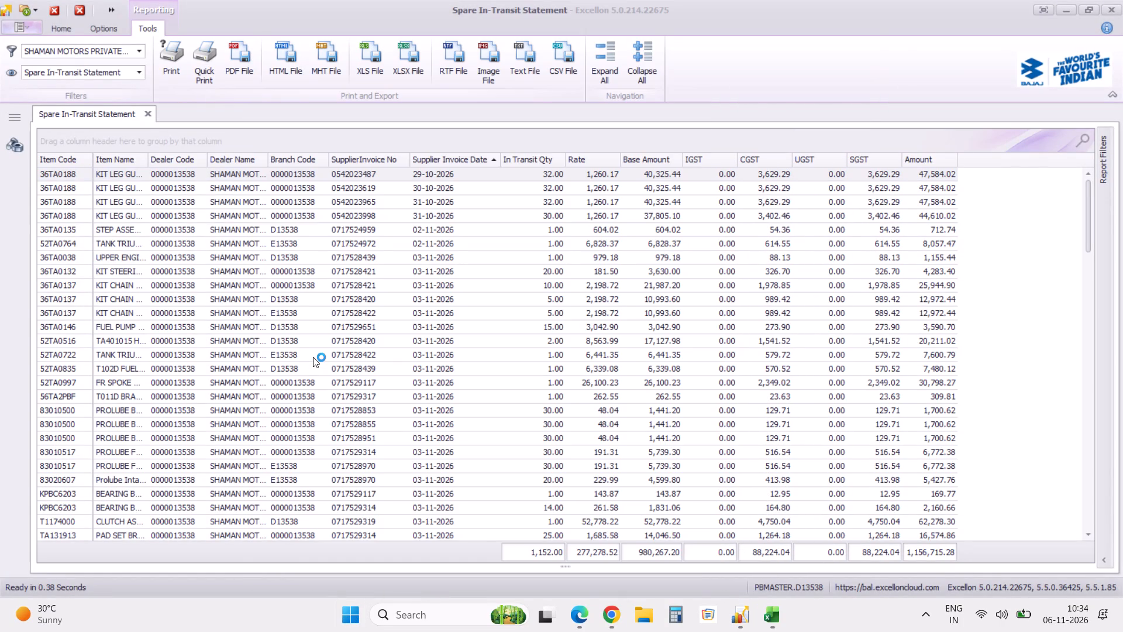
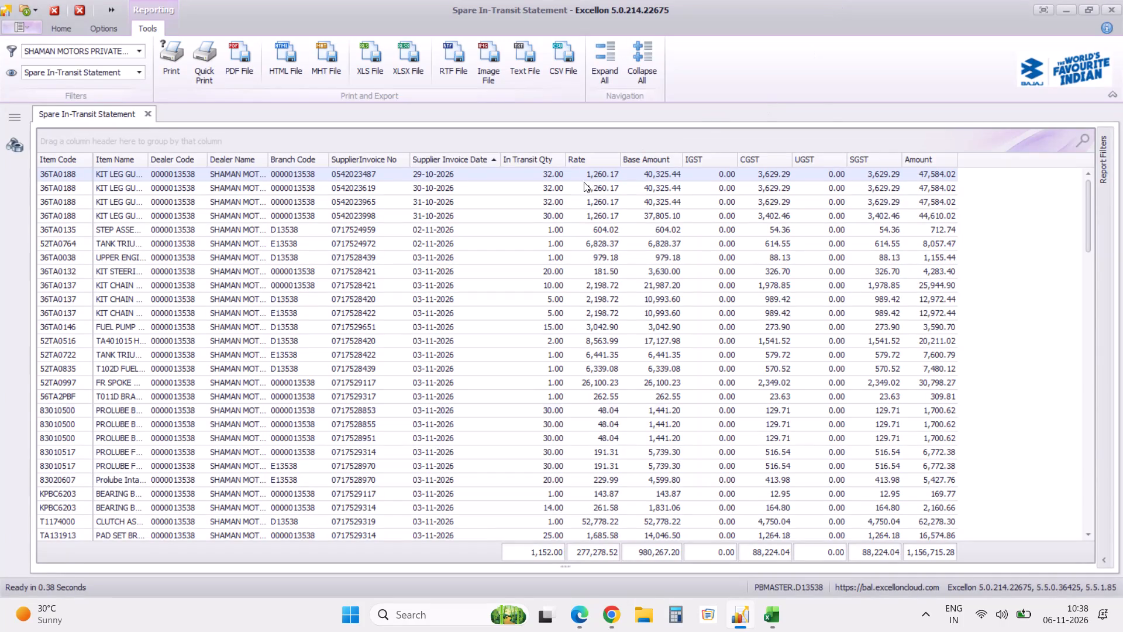
Switch to Calculator and add 199, 79 and 28.
left_click(674, 612)
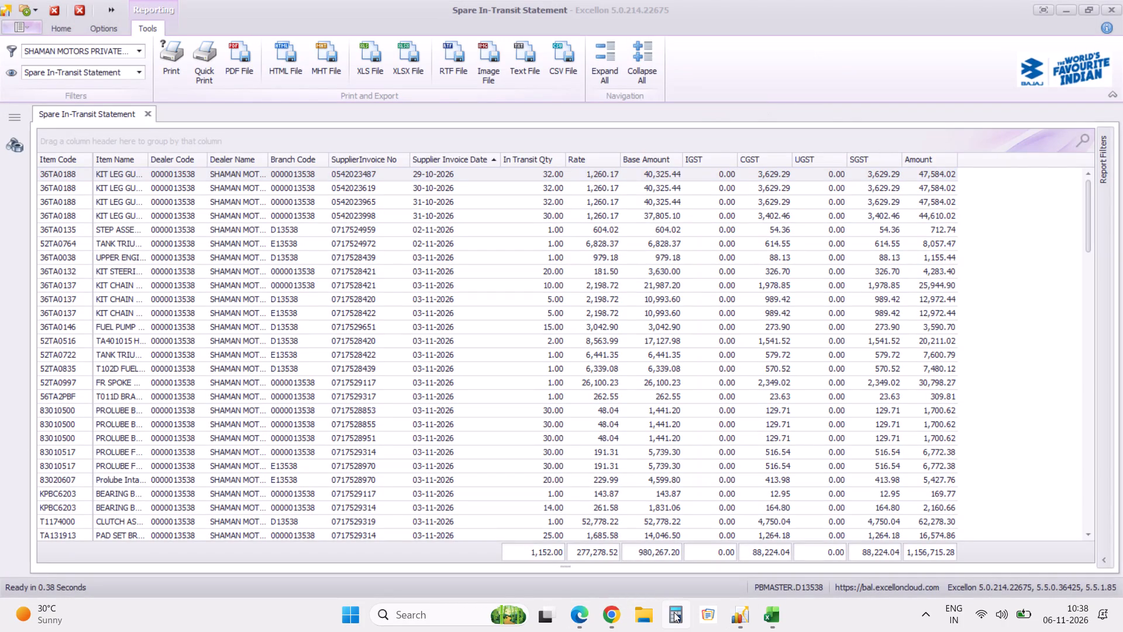
key("1")
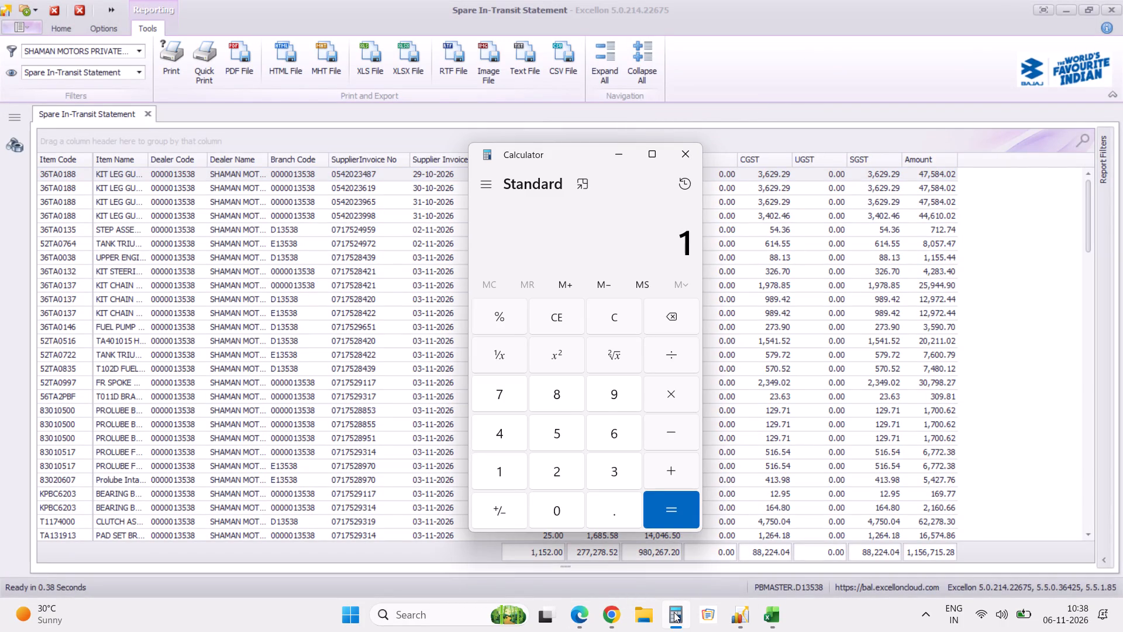
type("99+")
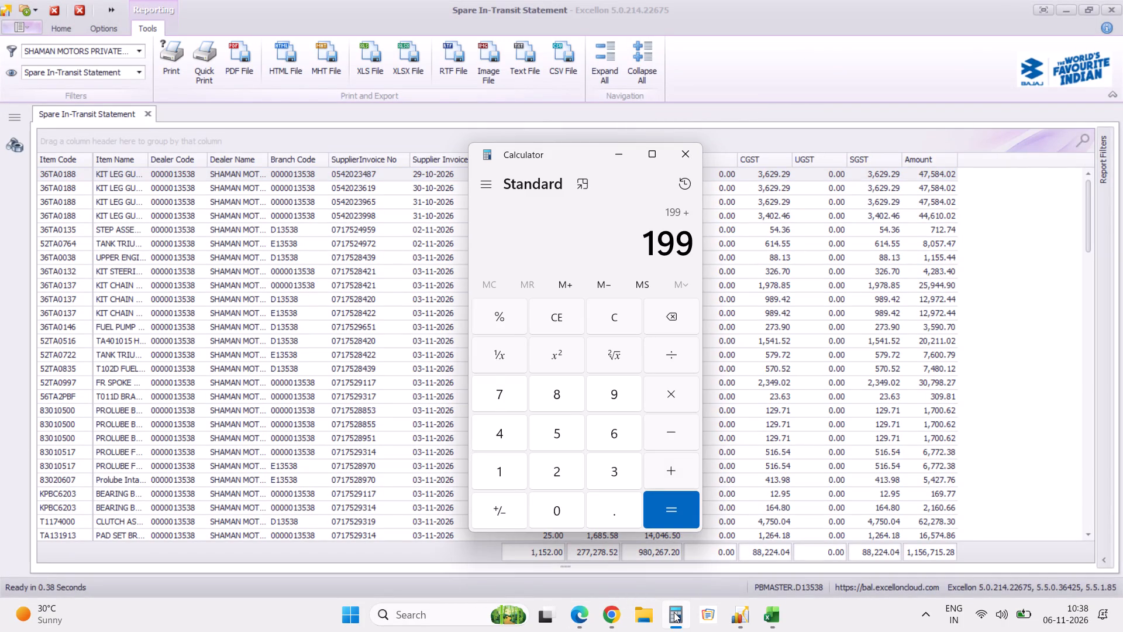
type("79")
type("+28")
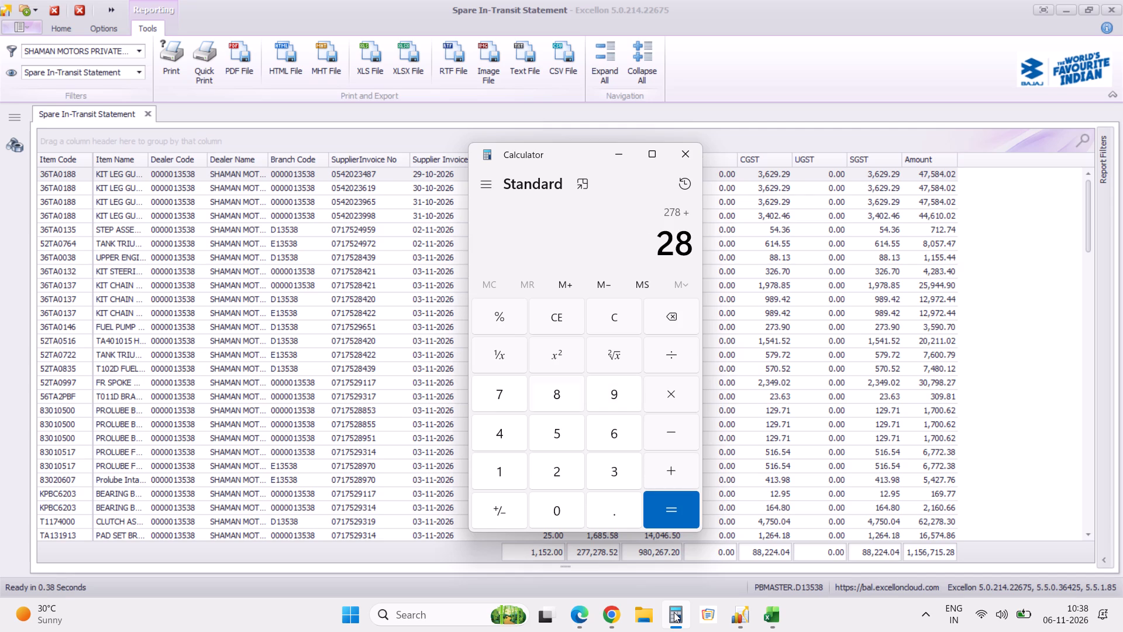
key("Return")
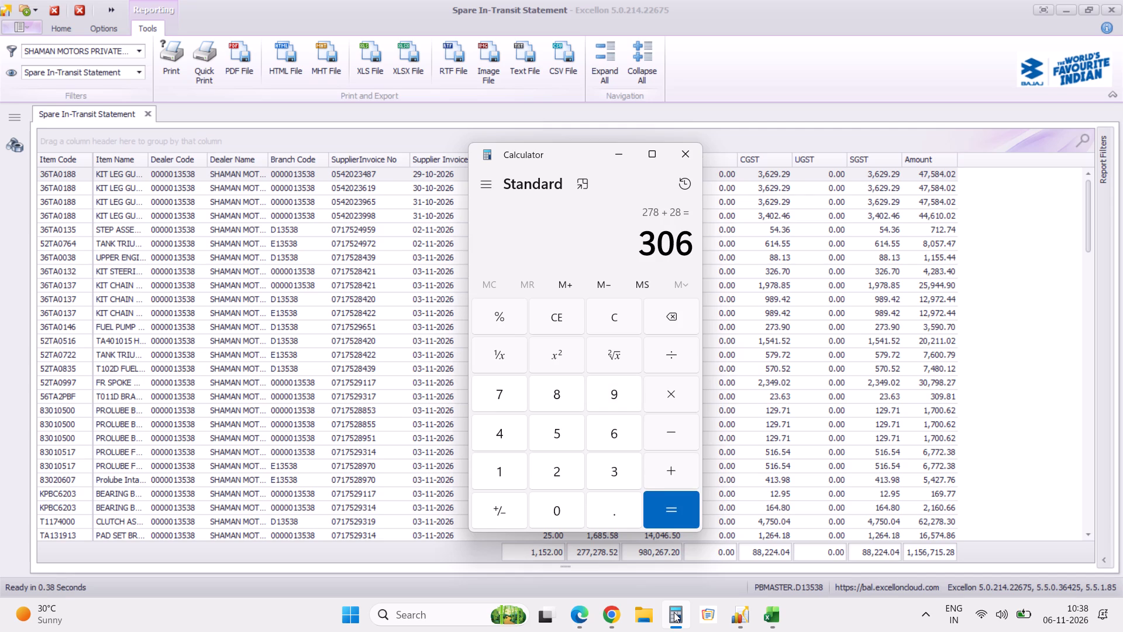
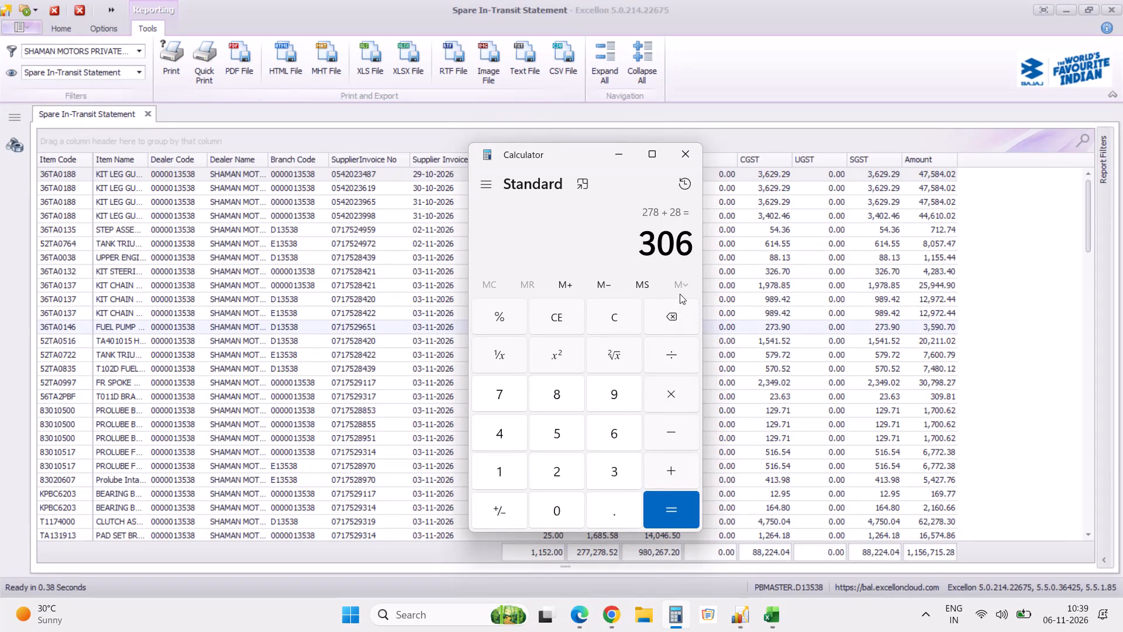
Close Calculator to return to the Spare In-Transit Statement.
left_click(687, 158)
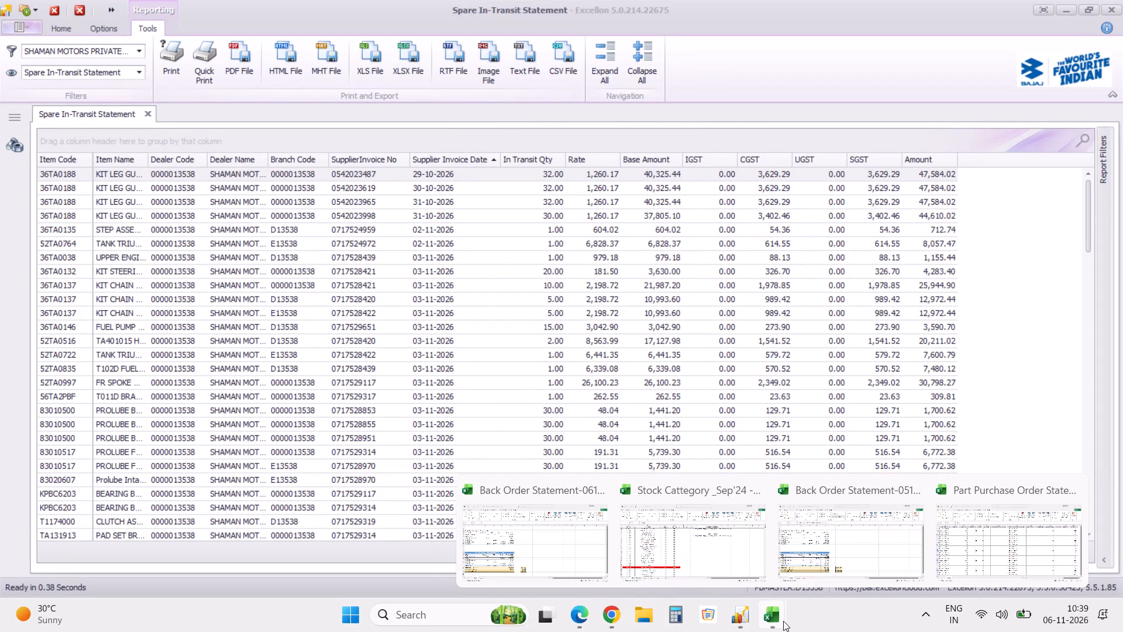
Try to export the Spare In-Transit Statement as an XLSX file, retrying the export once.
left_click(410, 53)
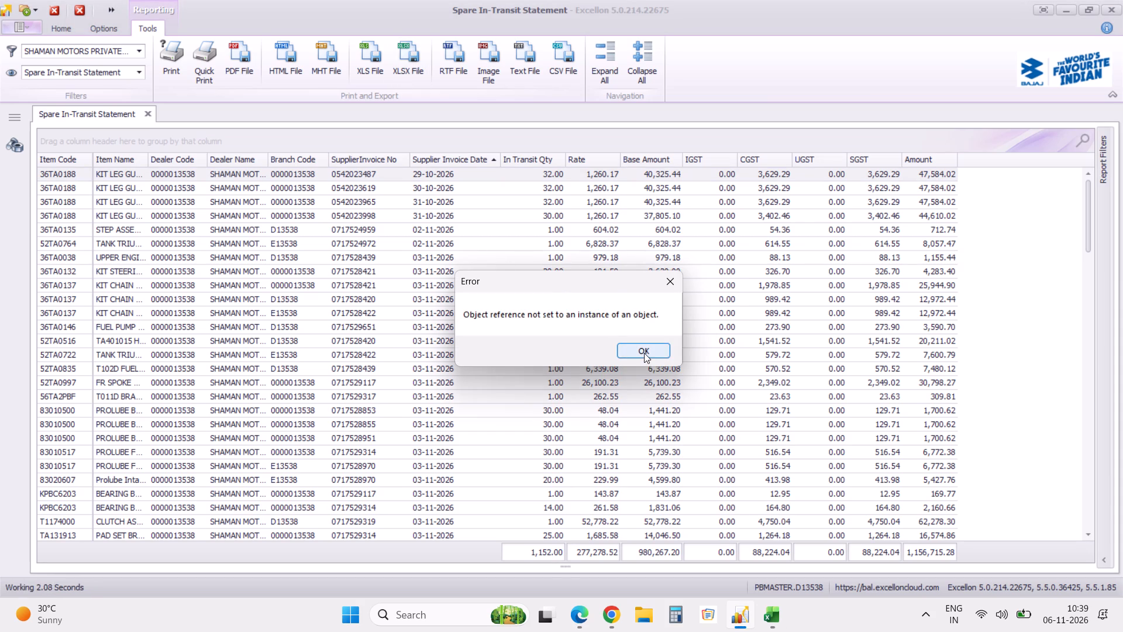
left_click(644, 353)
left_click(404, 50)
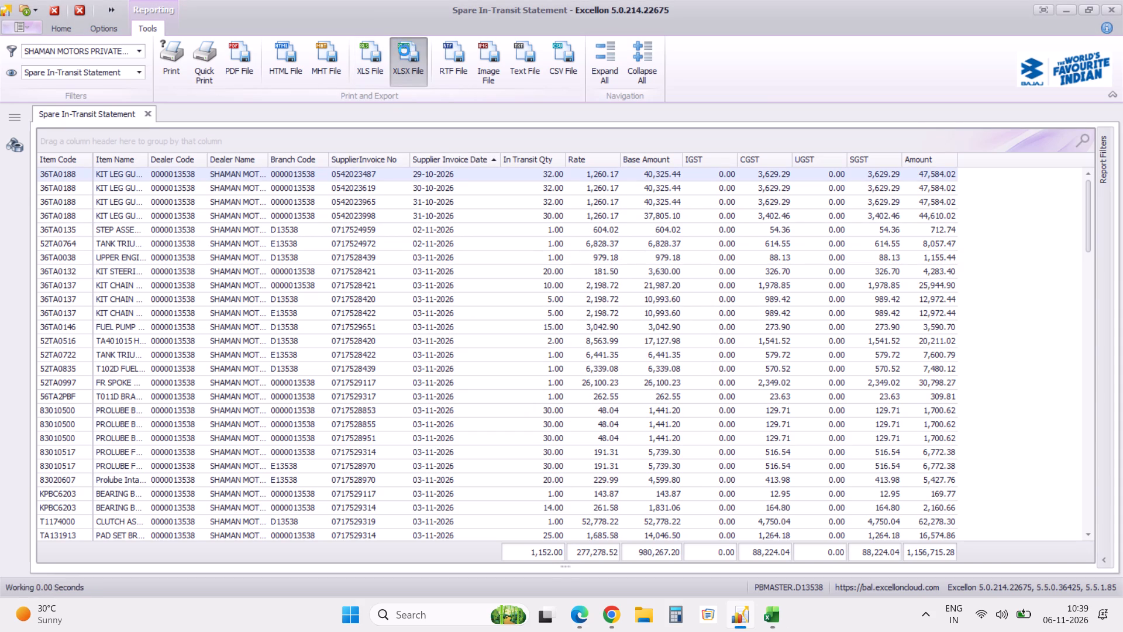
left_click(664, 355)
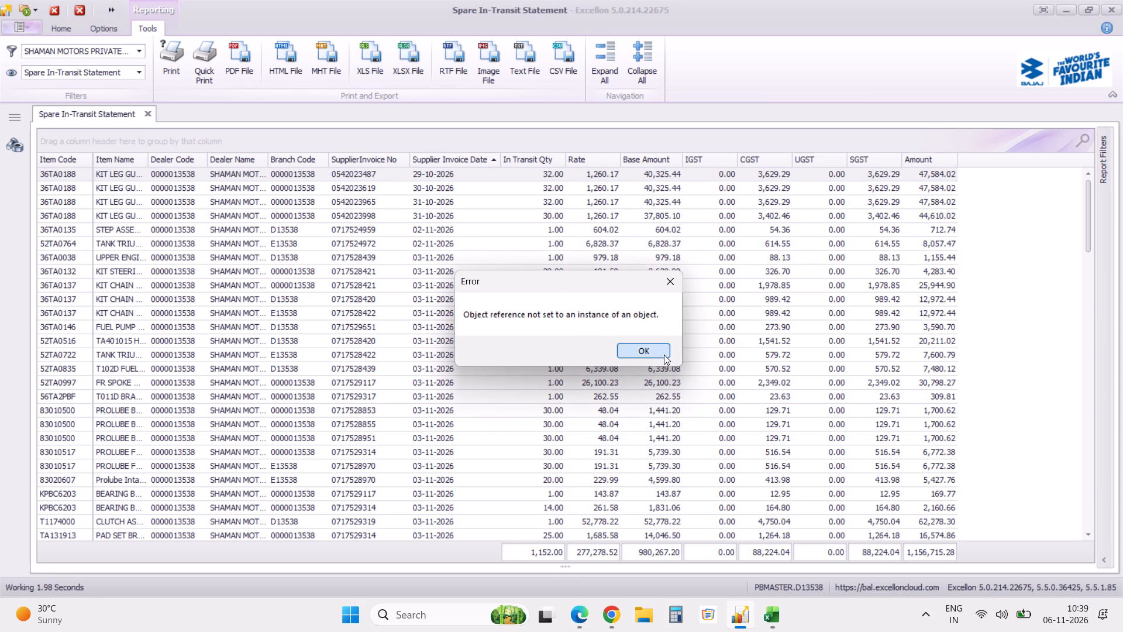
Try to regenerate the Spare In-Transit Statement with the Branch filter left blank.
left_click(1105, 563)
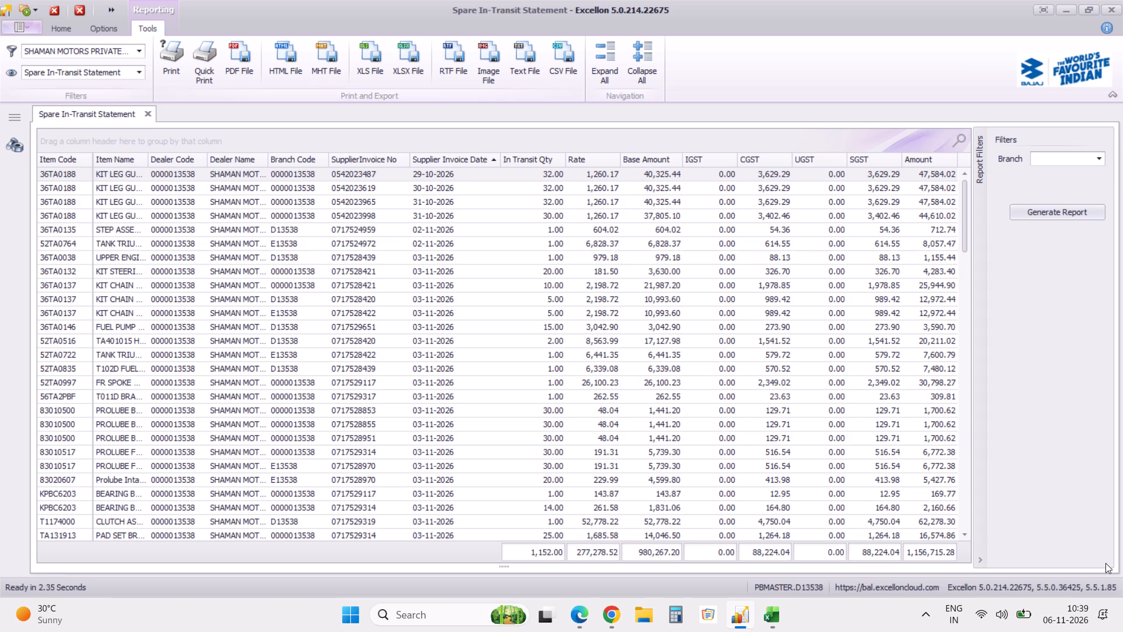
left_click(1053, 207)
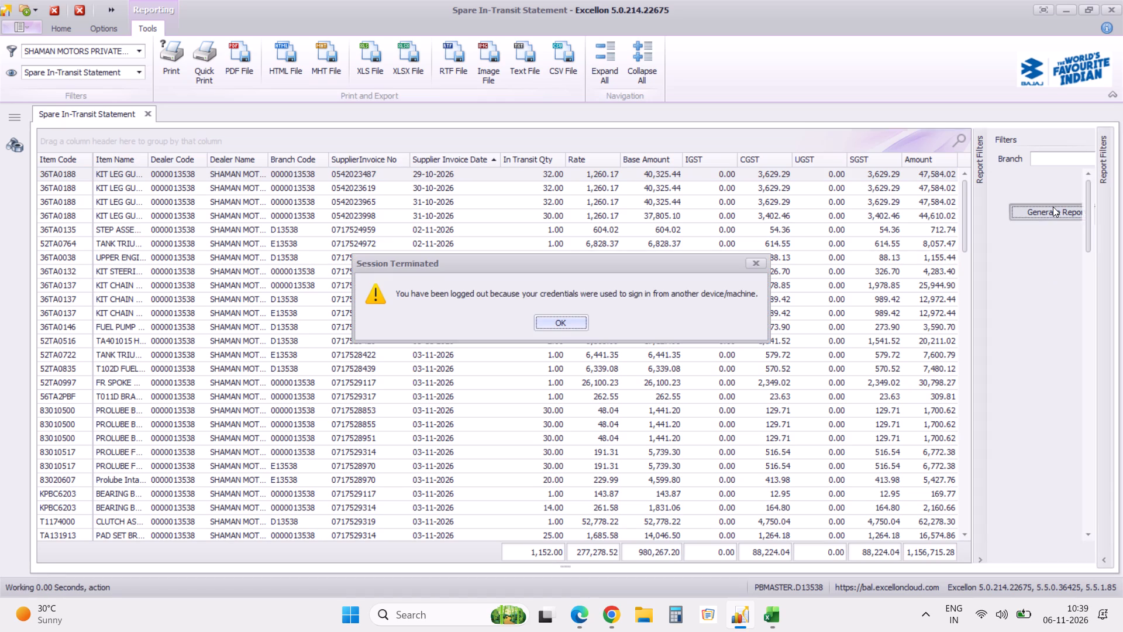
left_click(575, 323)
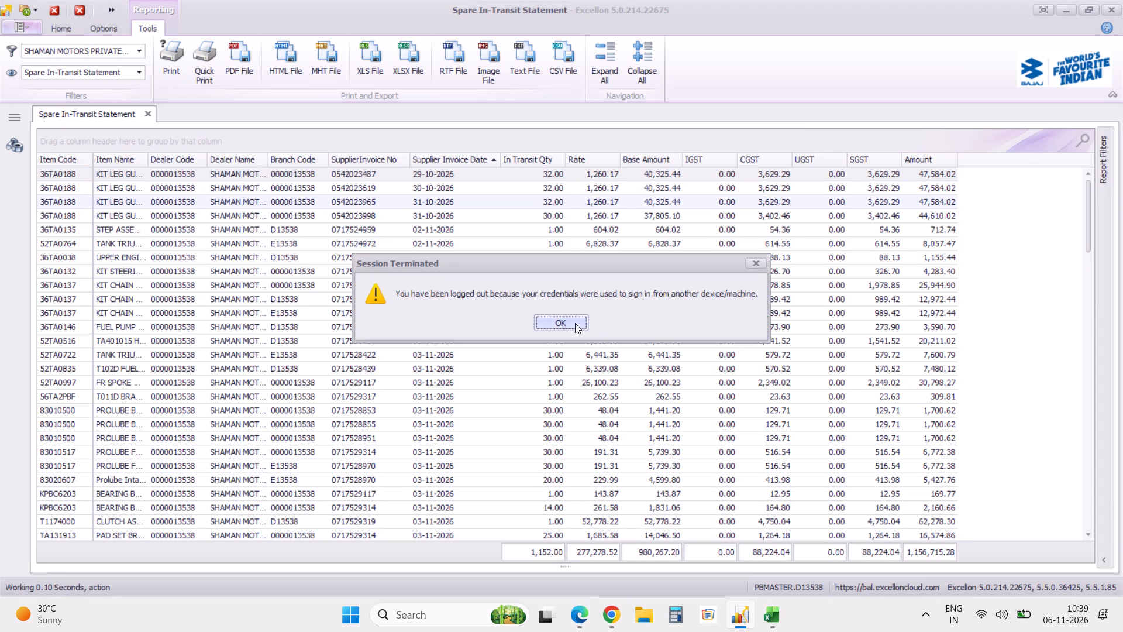